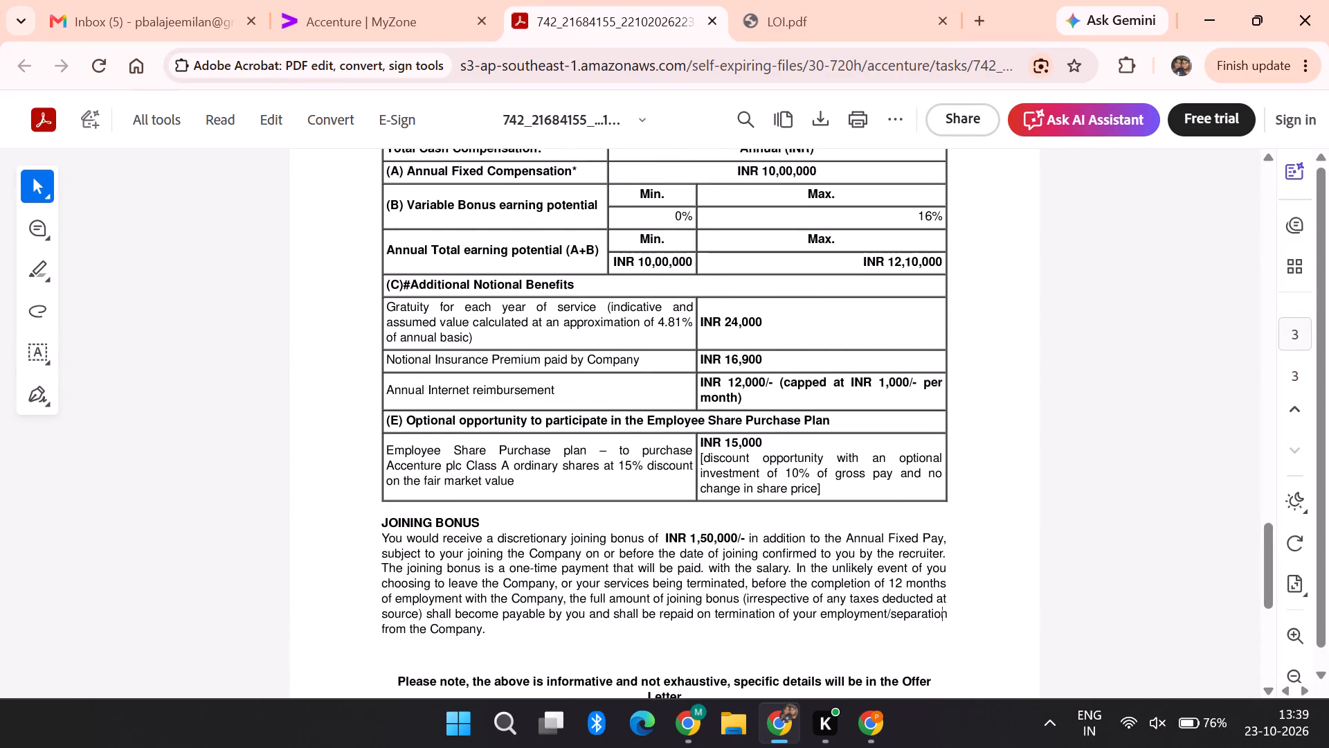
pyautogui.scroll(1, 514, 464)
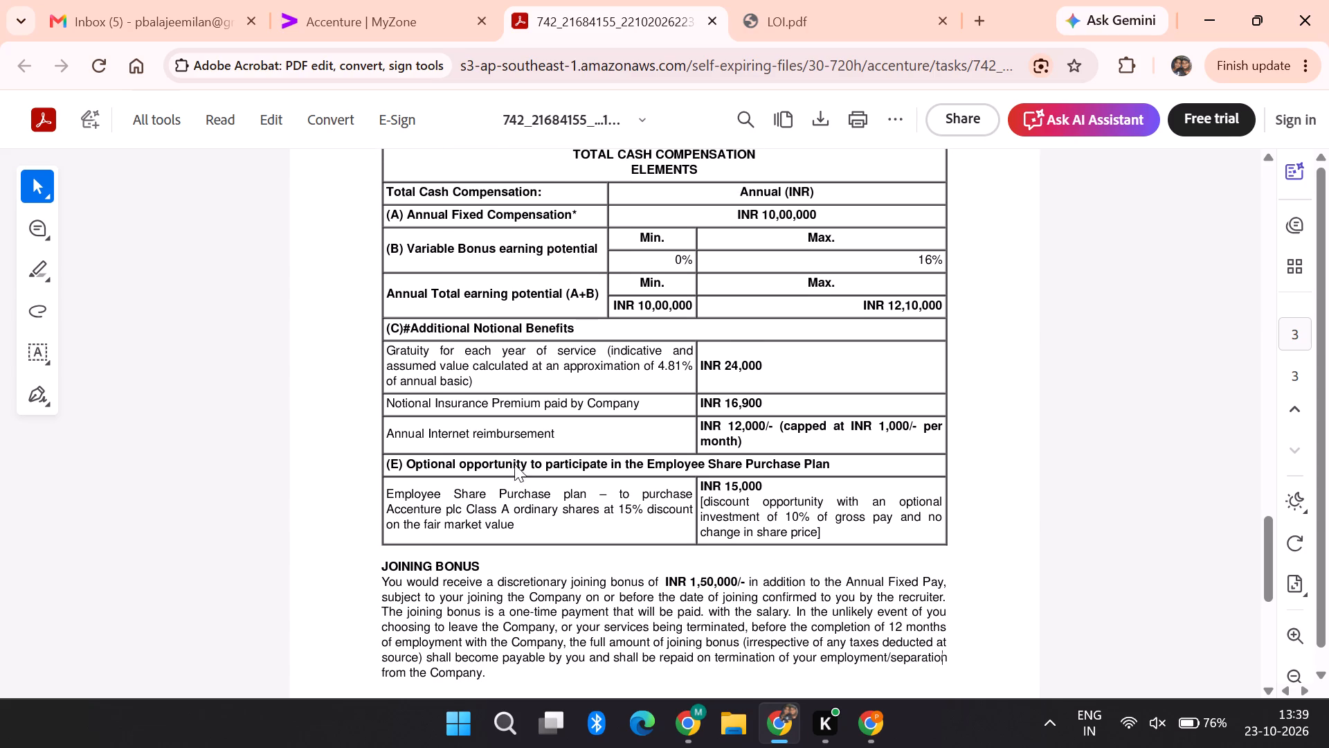
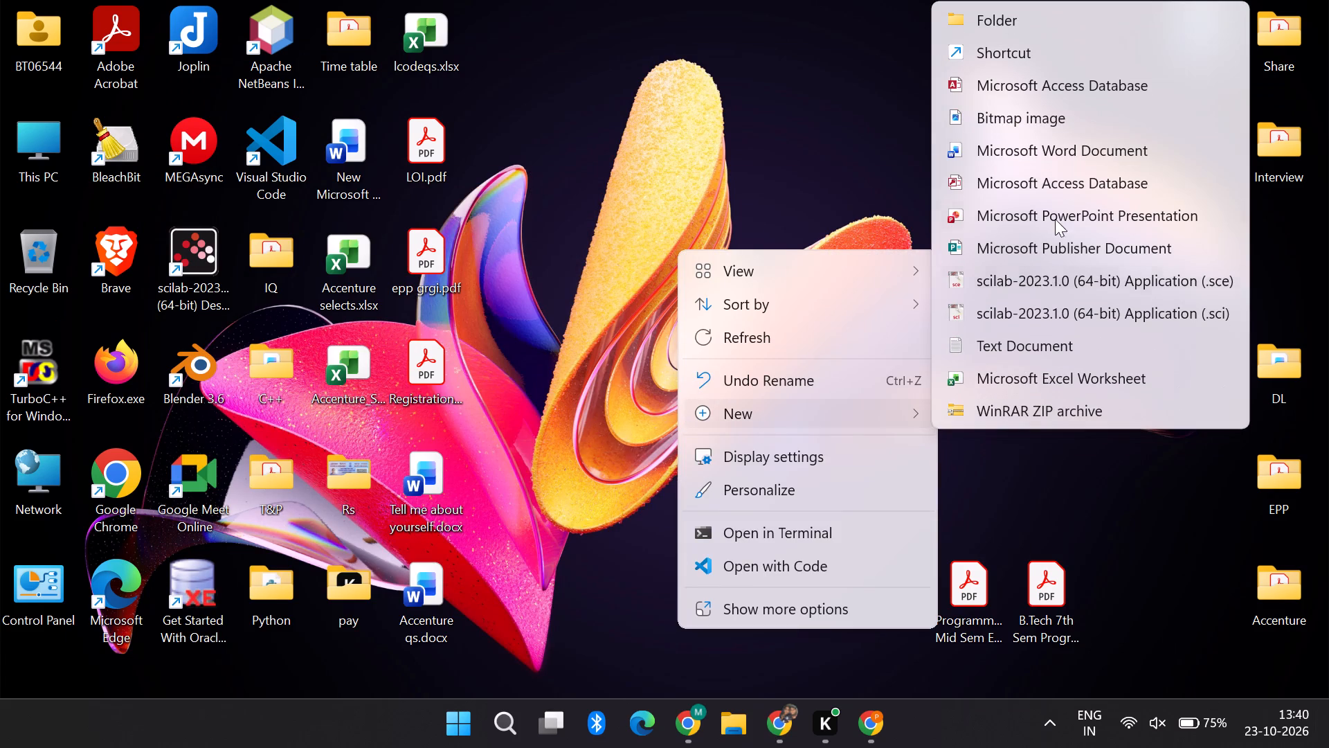
# Create a new Microsoft Excel worksheet on the desktop with its default name and open it.
pyautogui.click(1012, 376)
pyautogui.click(794, 450)
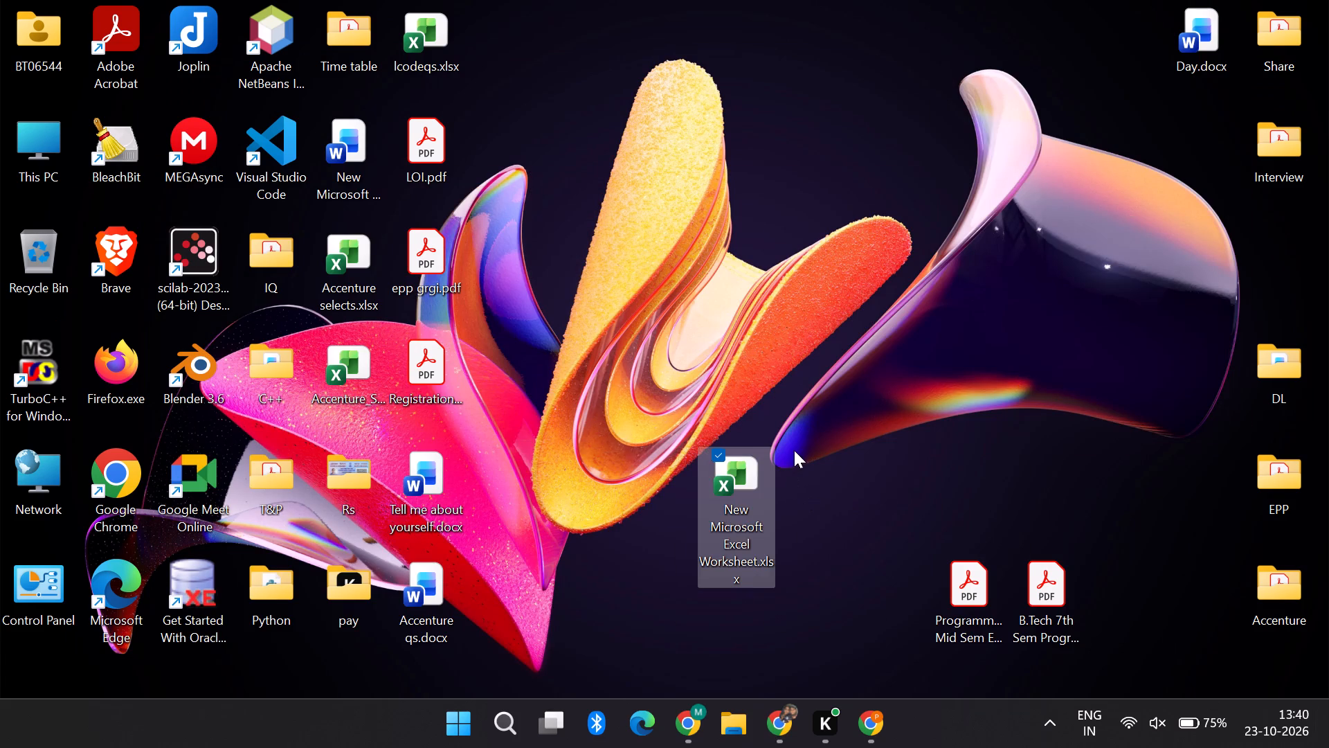
pyautogui.doubleClick(750, 486)
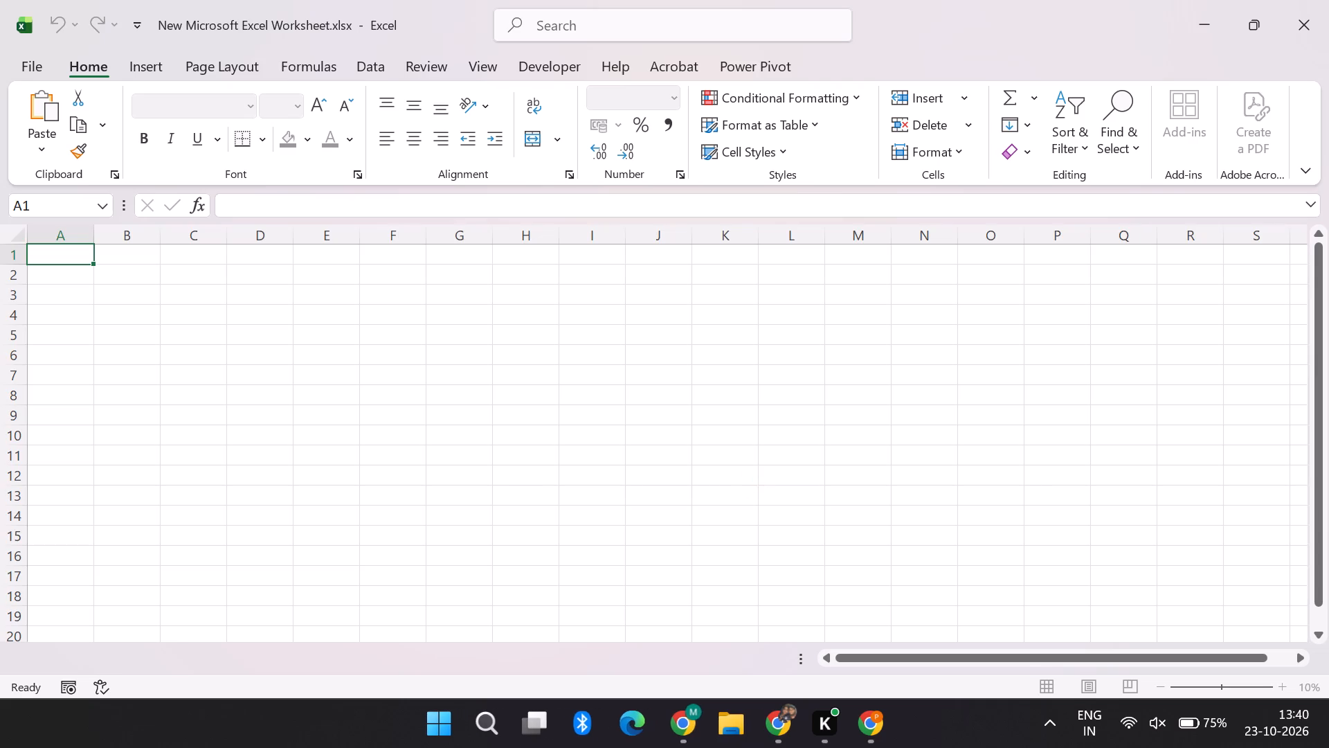
# Enter 1000000 in cell D4 and 16 in cell E4.
pyautogui.click(253, 321)
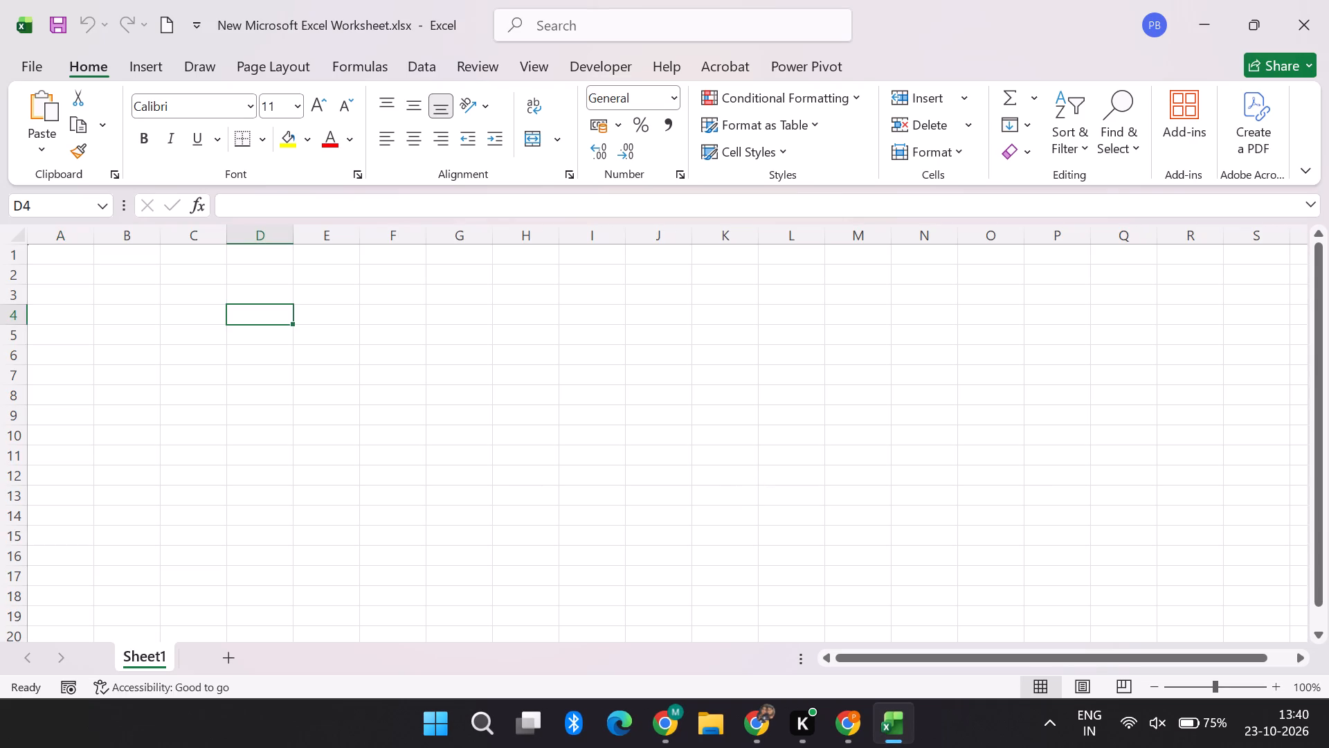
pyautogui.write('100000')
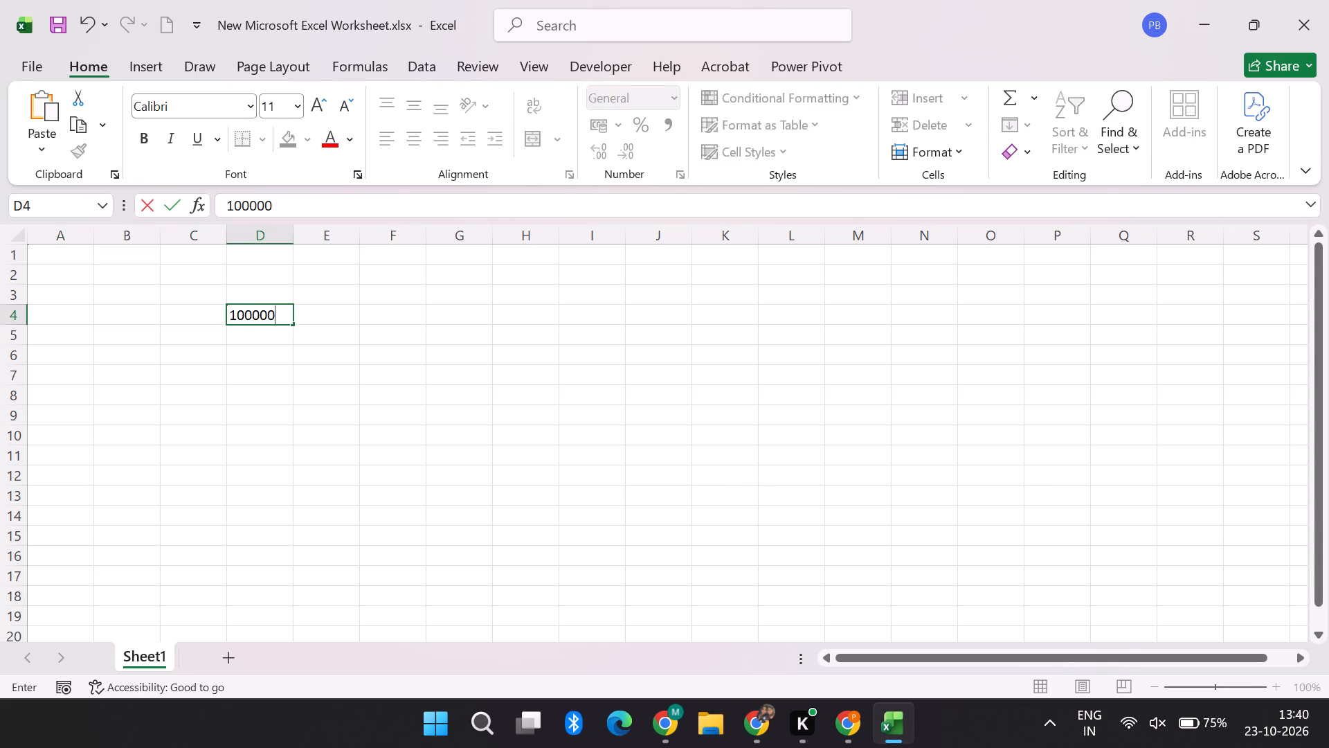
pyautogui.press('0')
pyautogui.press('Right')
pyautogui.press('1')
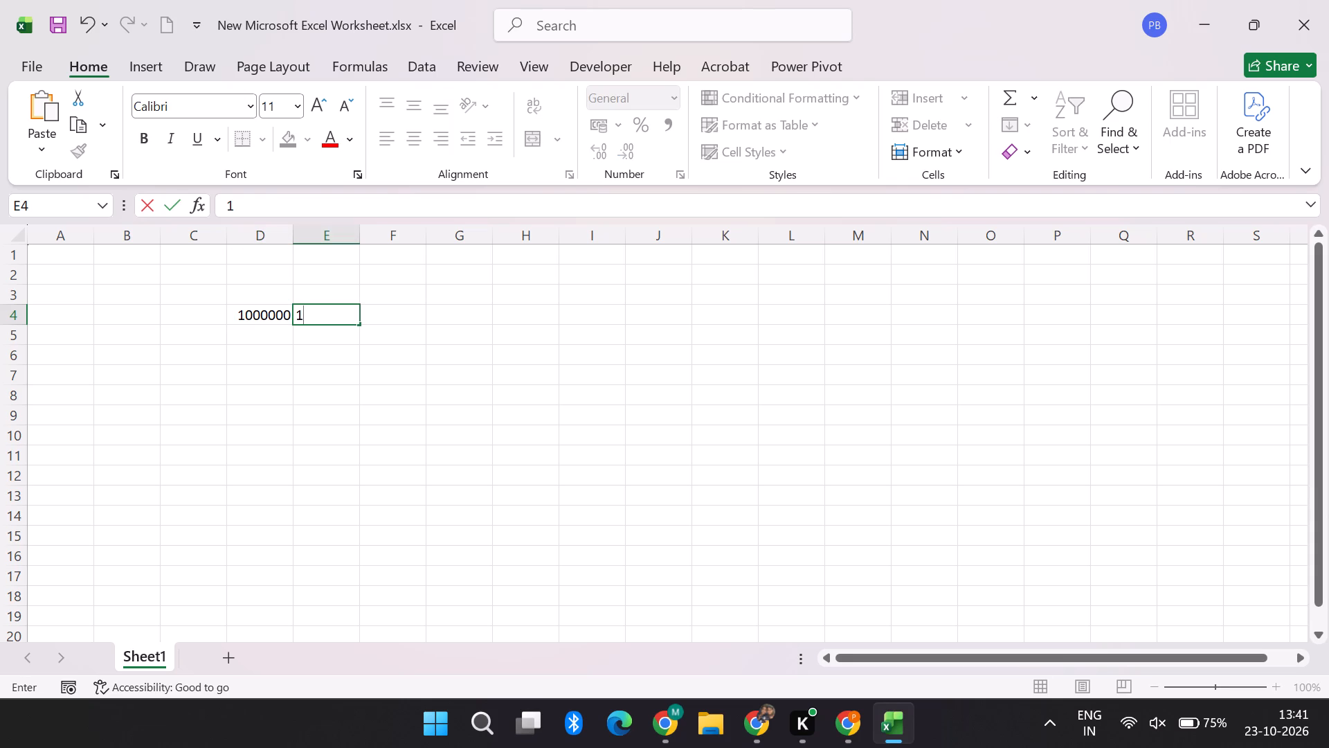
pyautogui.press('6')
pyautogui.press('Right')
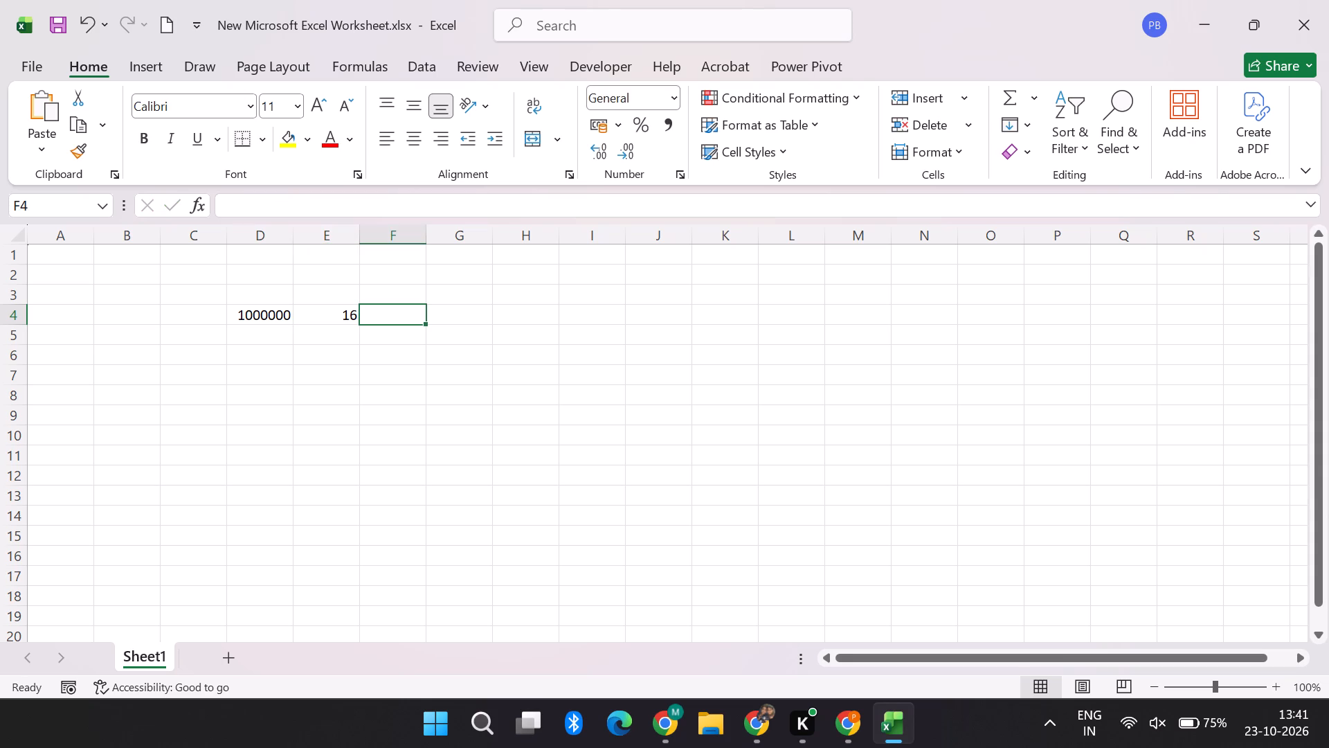
# Enter the formula =D4*E4% in cell F4 to calculate the variable bonus amount.
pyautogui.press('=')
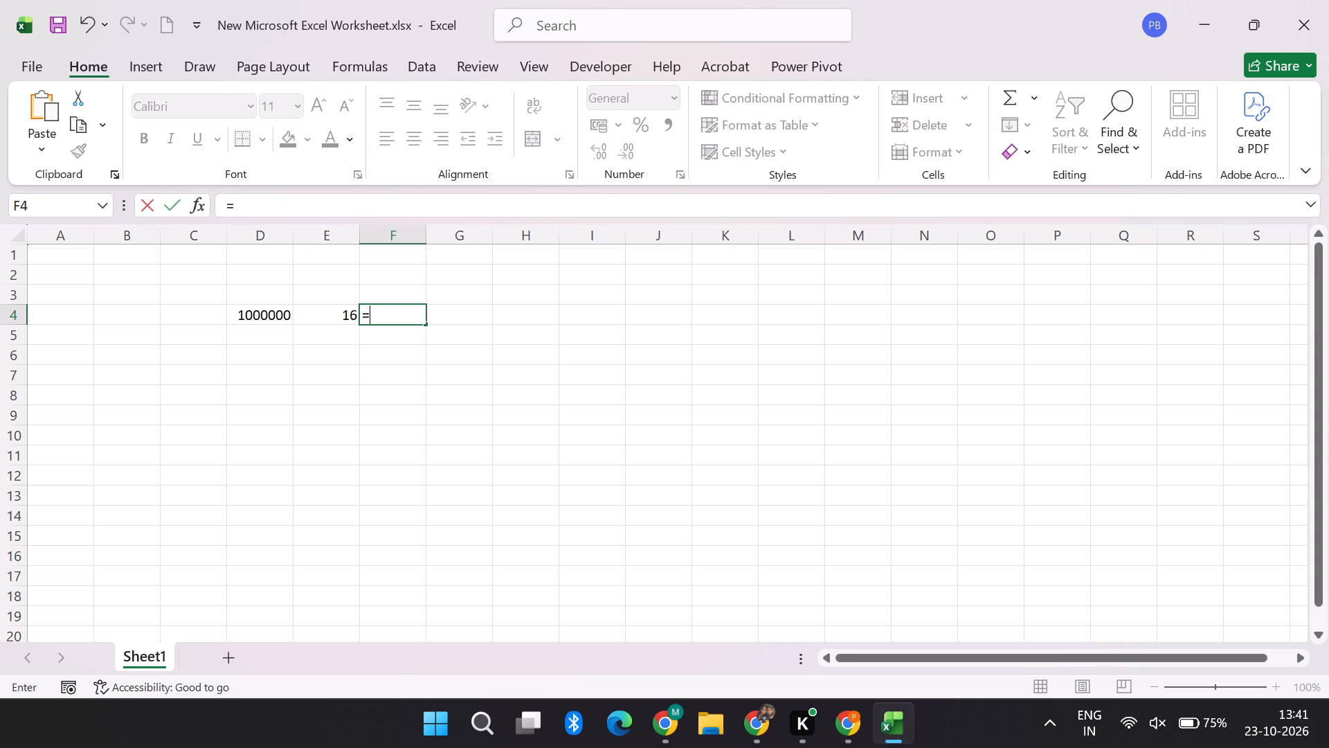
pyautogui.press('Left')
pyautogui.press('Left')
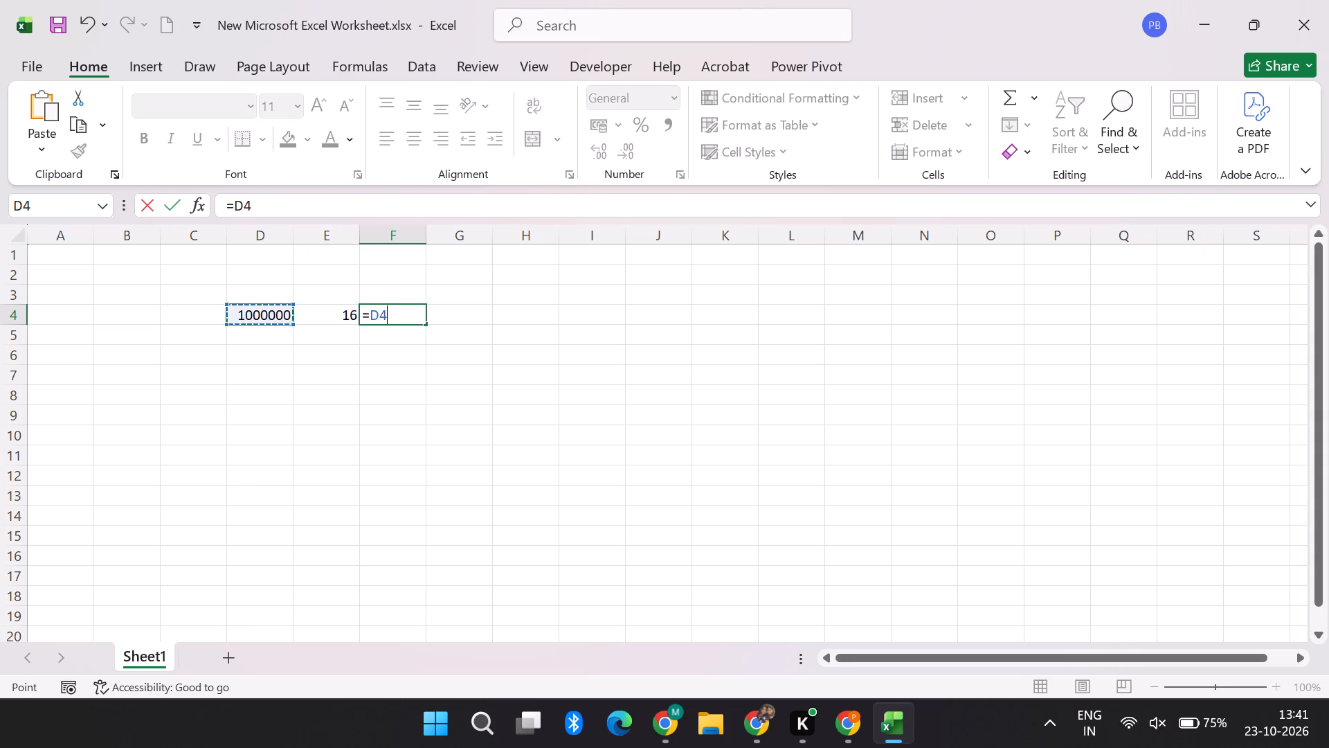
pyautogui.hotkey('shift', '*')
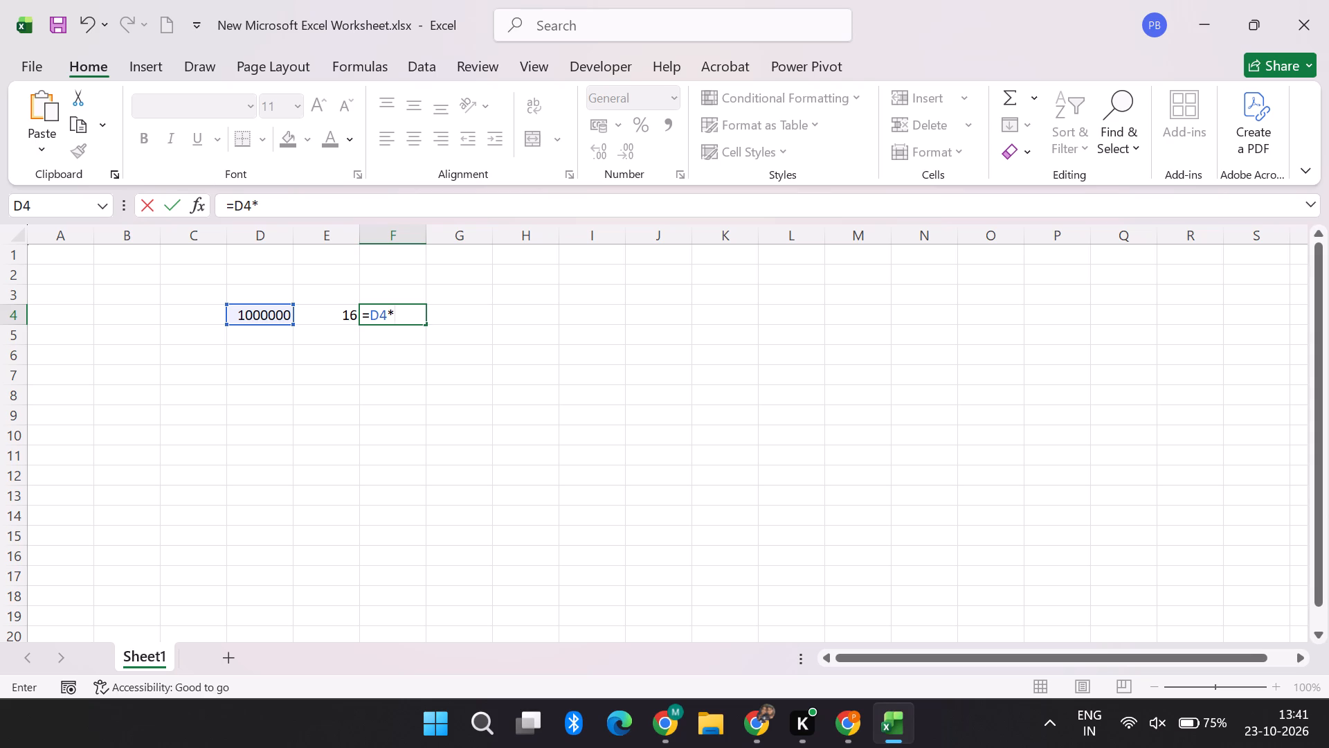
pyautogui.click(341, 316)
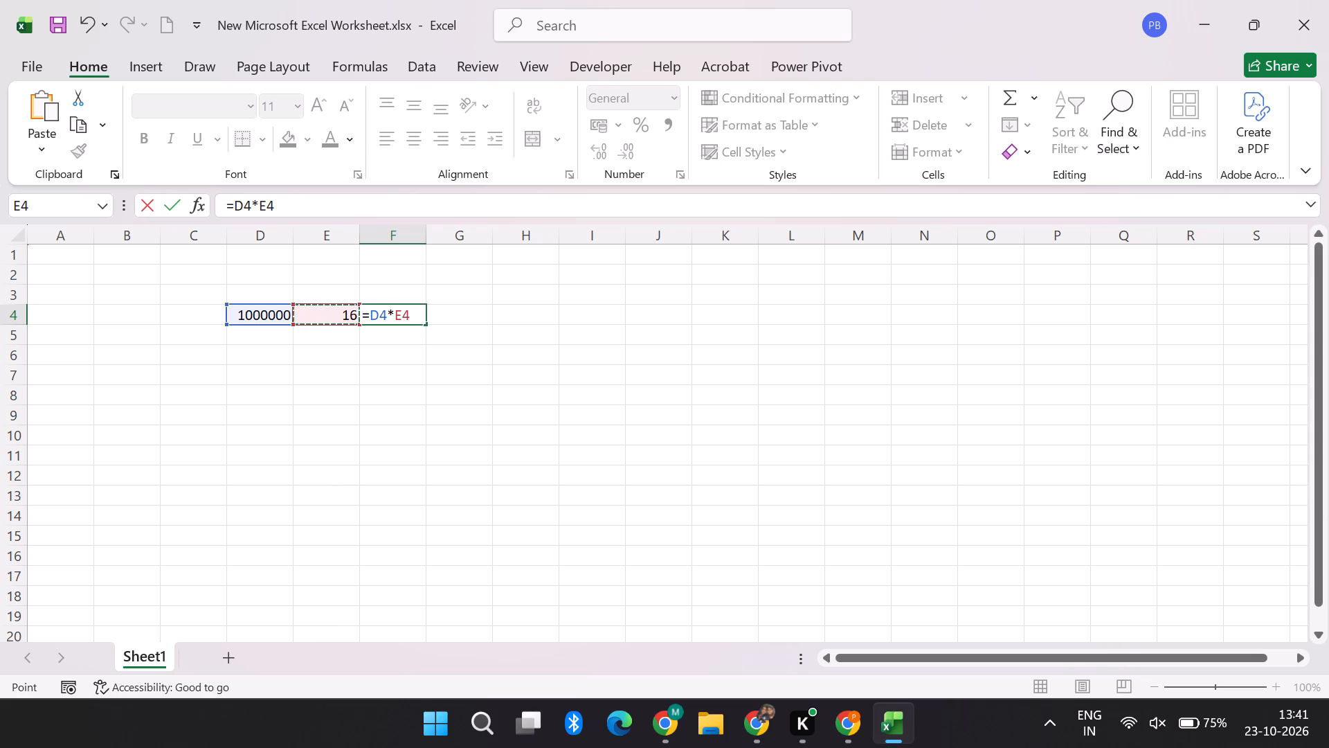
pyautogui.hotkey('shift', '%')
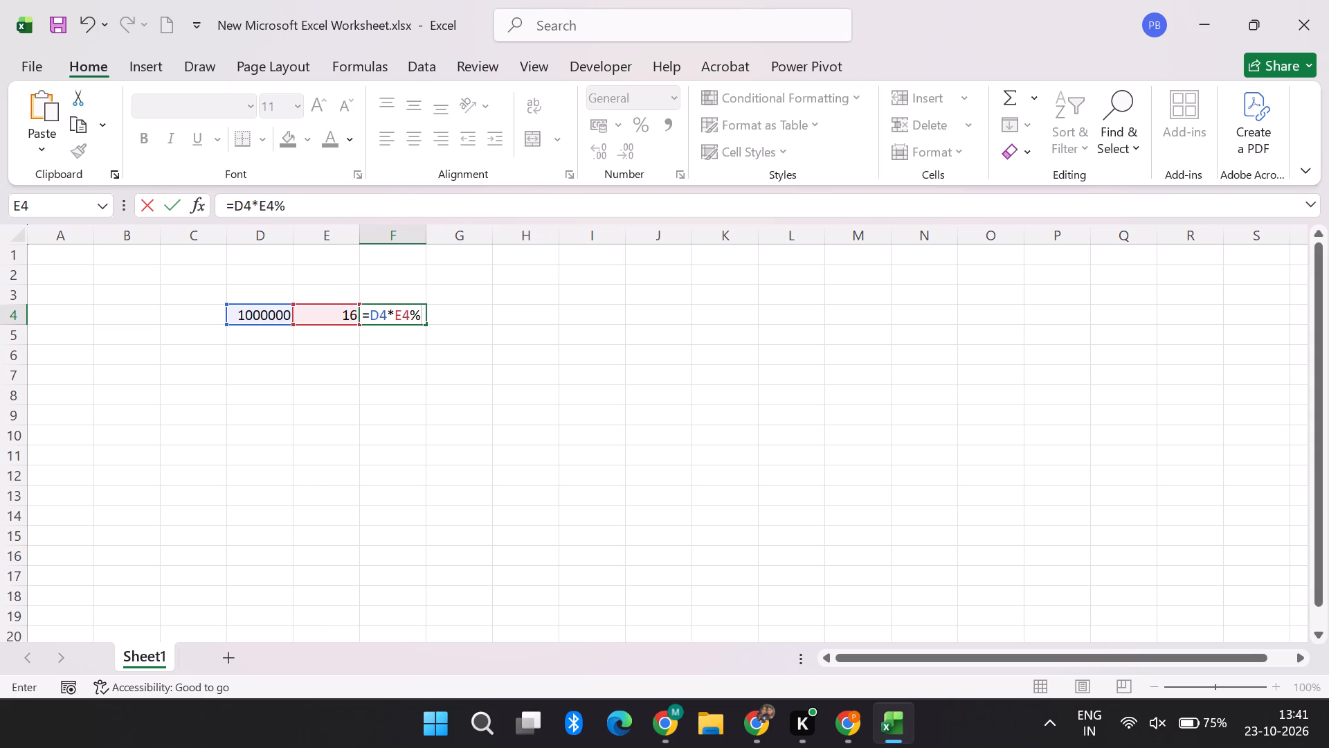
pyautogui.press('Return')
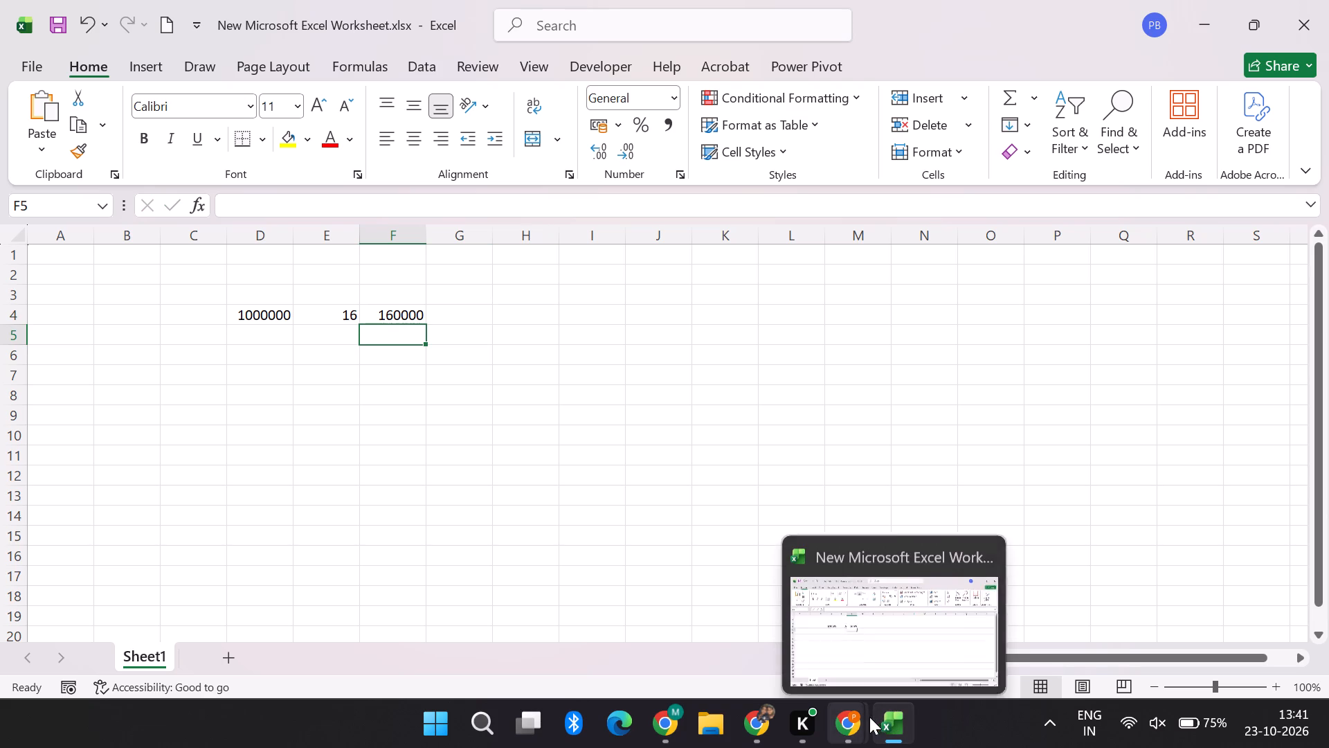
# Look up the gratuity percentage in the compensation PDF in Chrome and enter 4.81 in cell E5 of the Excel worksheet.
pyautogui.click(765, 736)
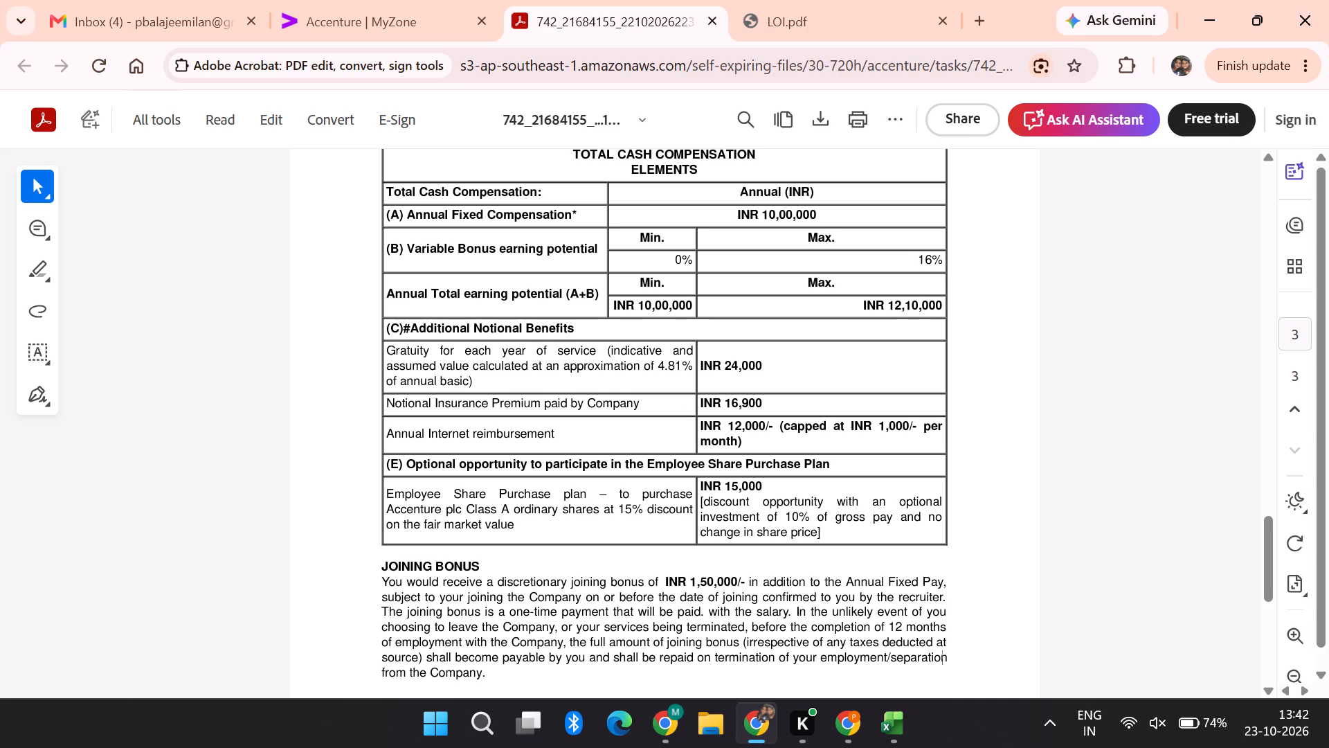
pyautogui.click(889, 736)
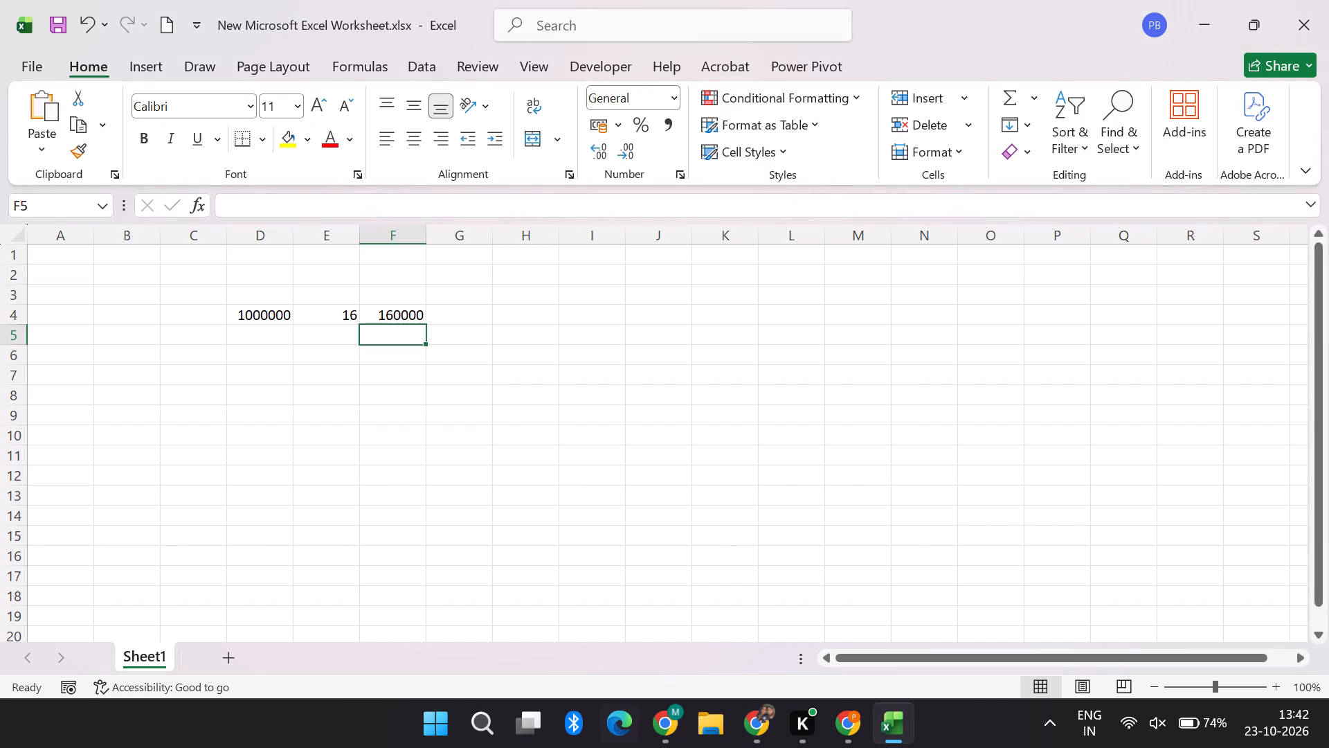
pyautogui.click(745, 711)
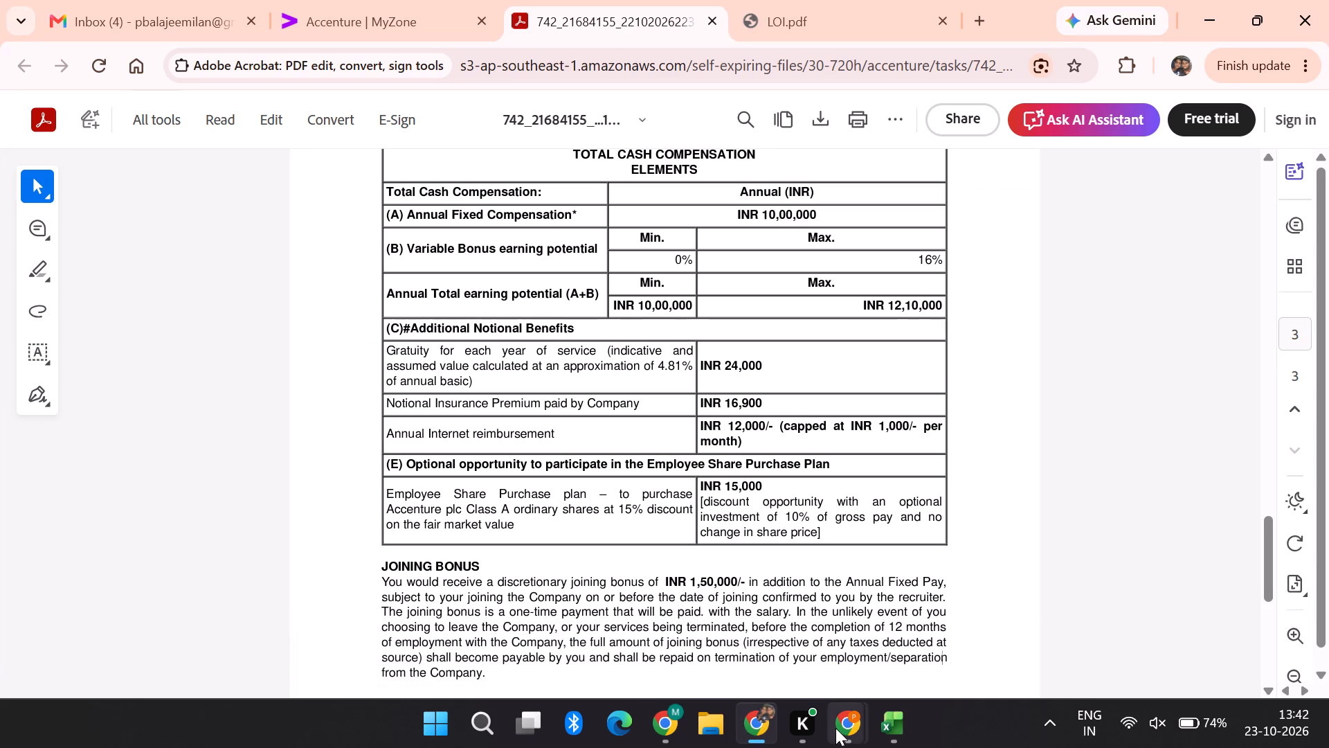
pyautogui.click(893, 731)
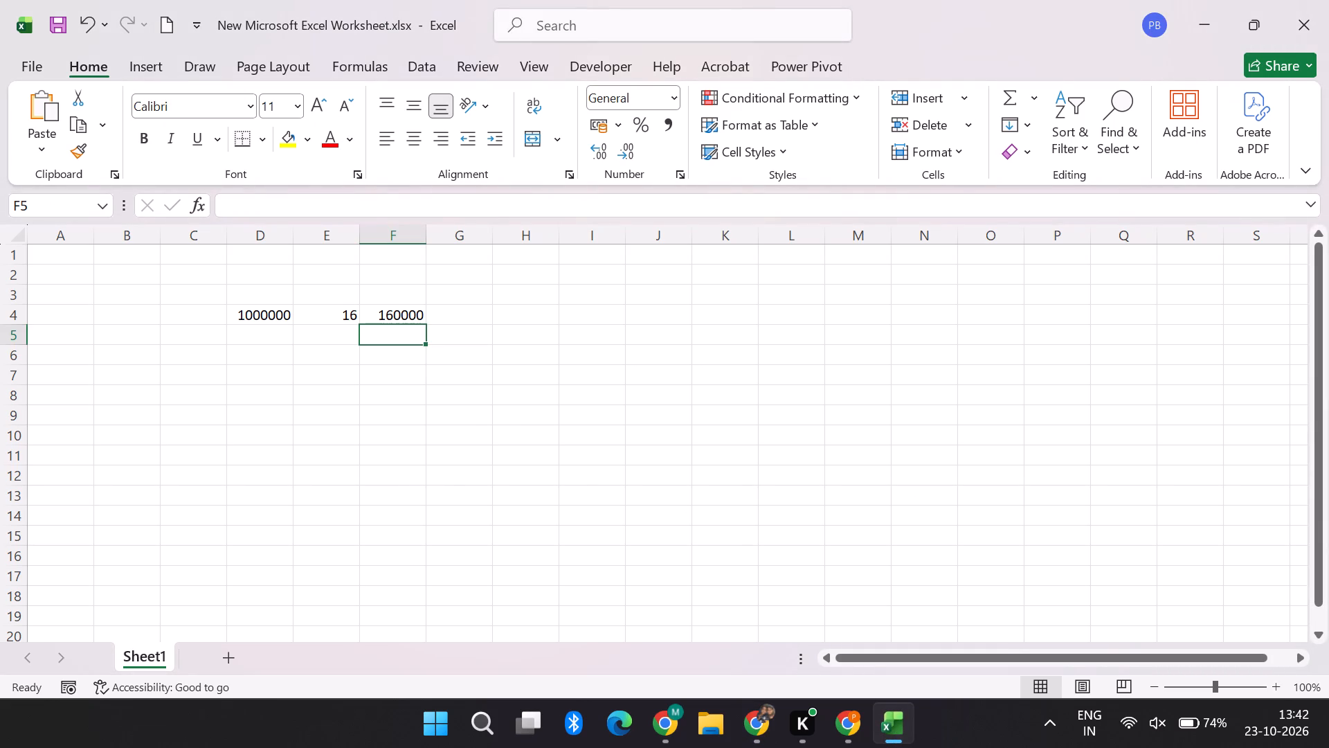
pyautogui.click(351, 335)
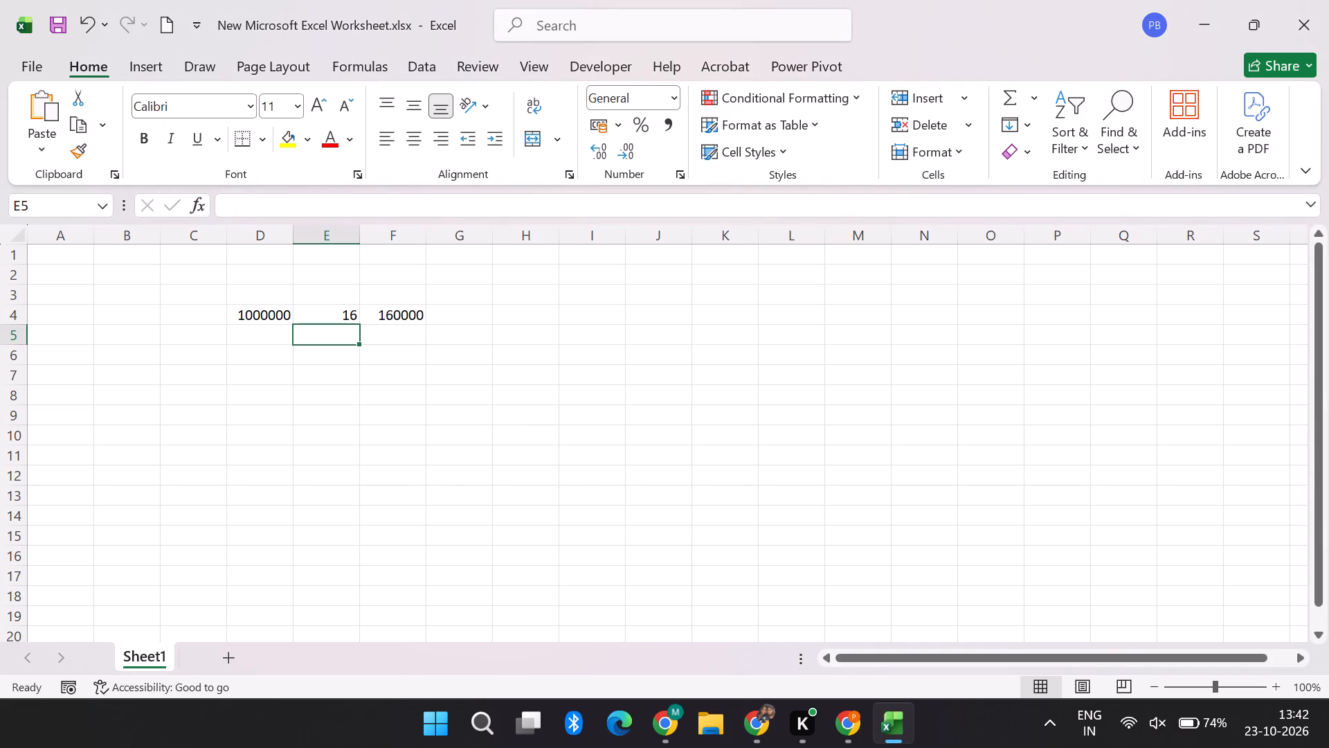
pyautogui.press('4')
pyautogui.press('.')
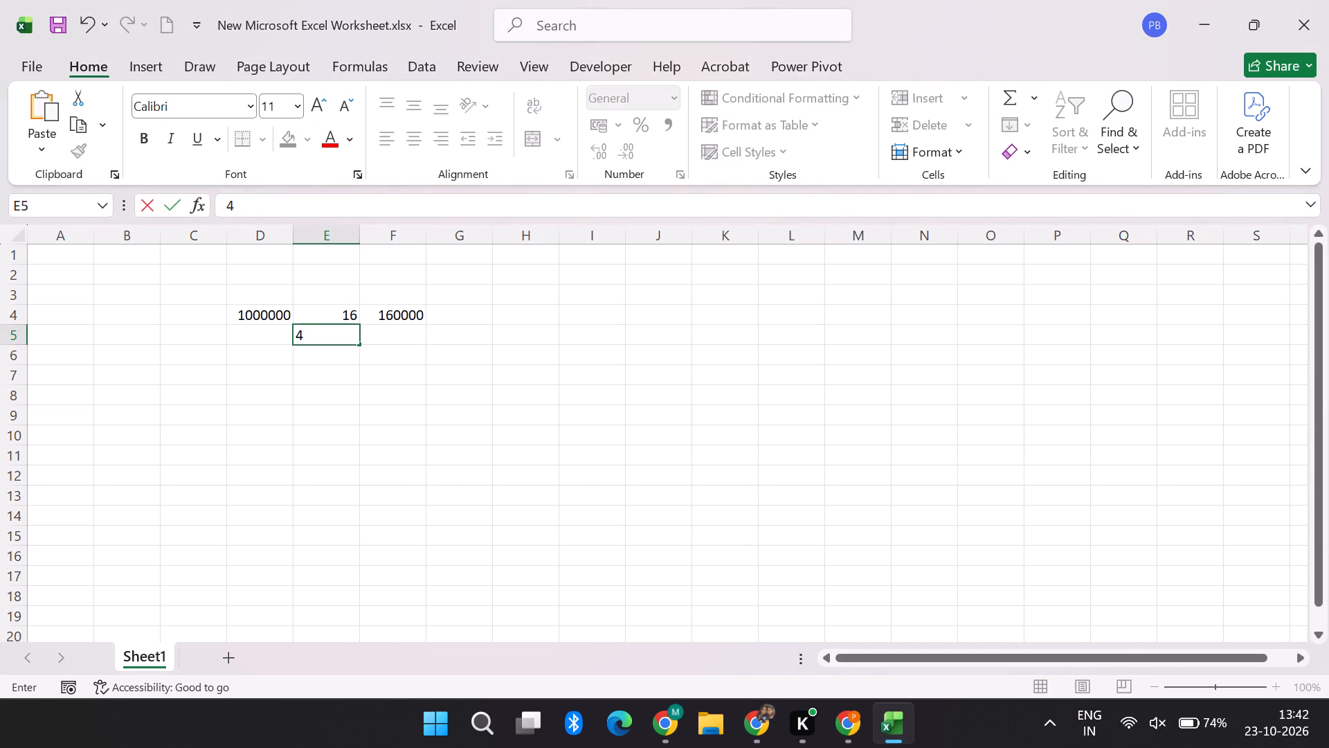
pyautogui.write('41')
pyautogui.press('BackSpace')
pyautogui.press('BackSpace')
pyautogui.press('8')
pyautogui.press('1')
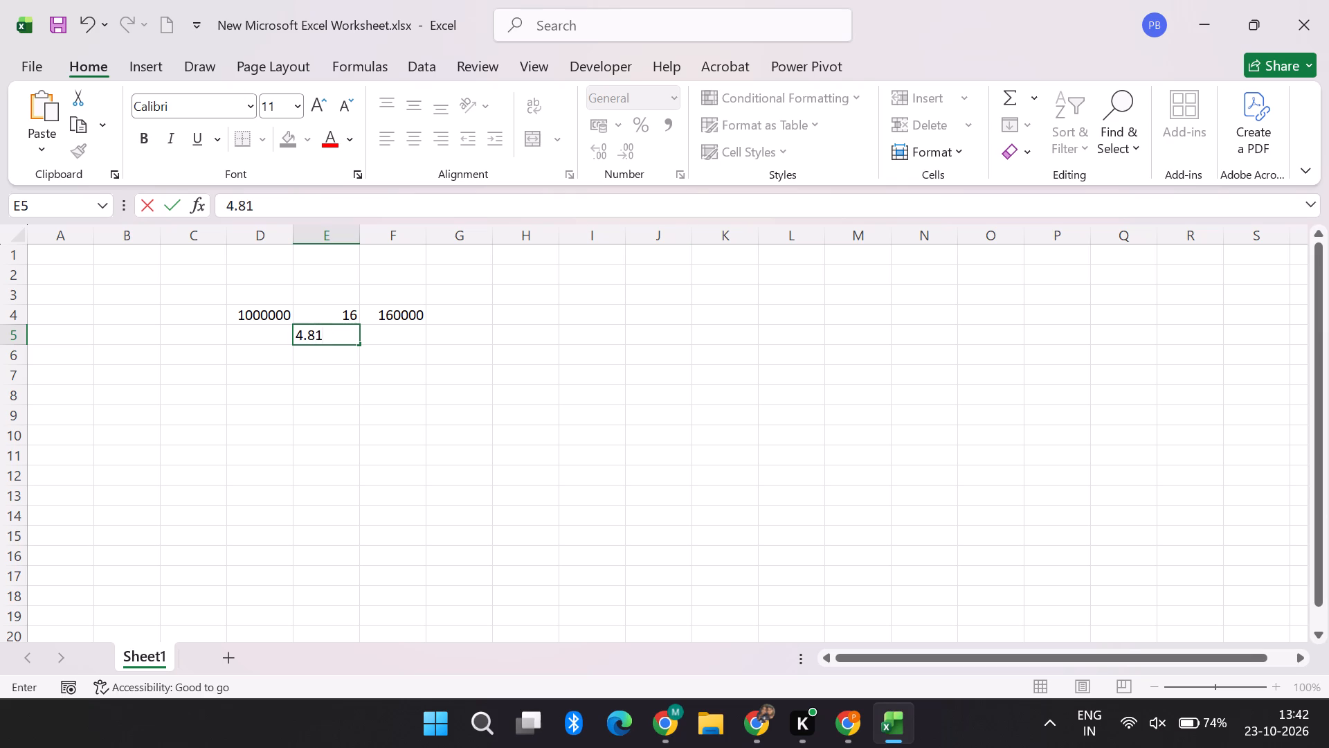
pyautogui.click(399, 337)
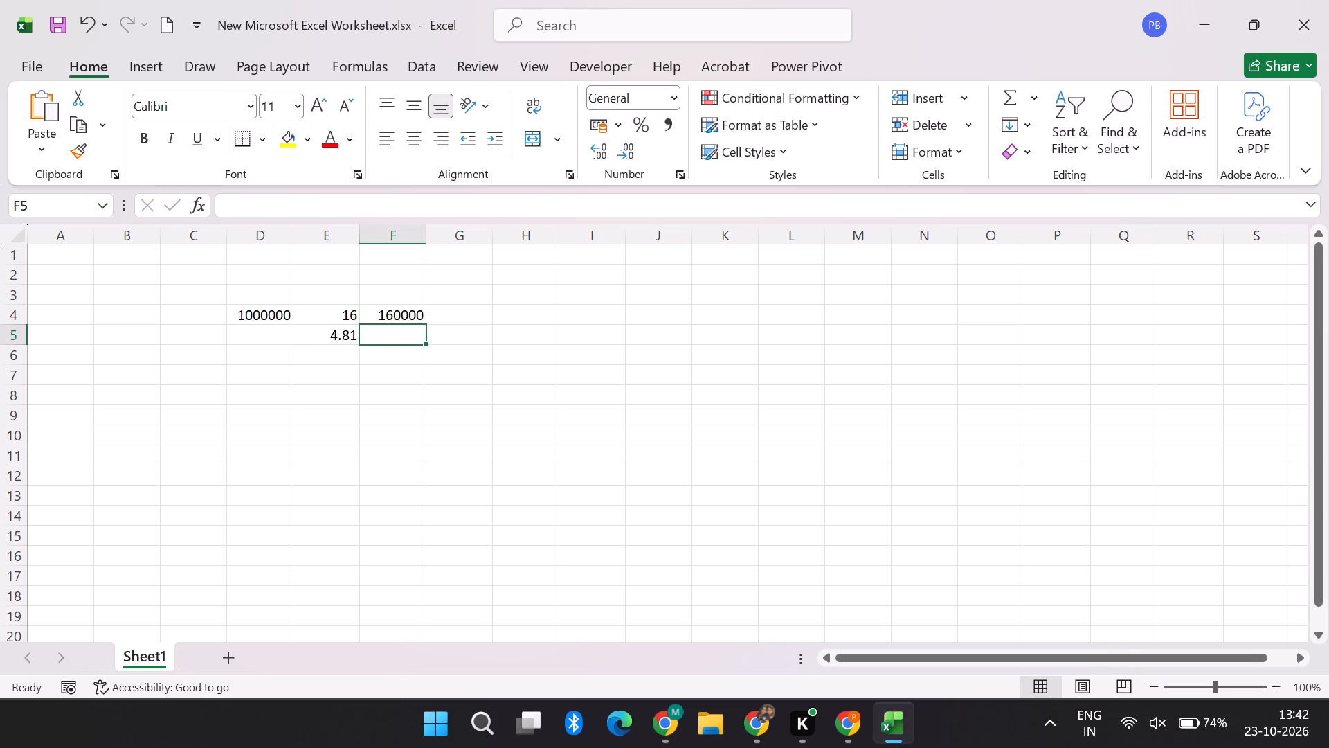
# Copy the percentage formula from cell F4 into cell F5.
pyautogui.click(383, 316)
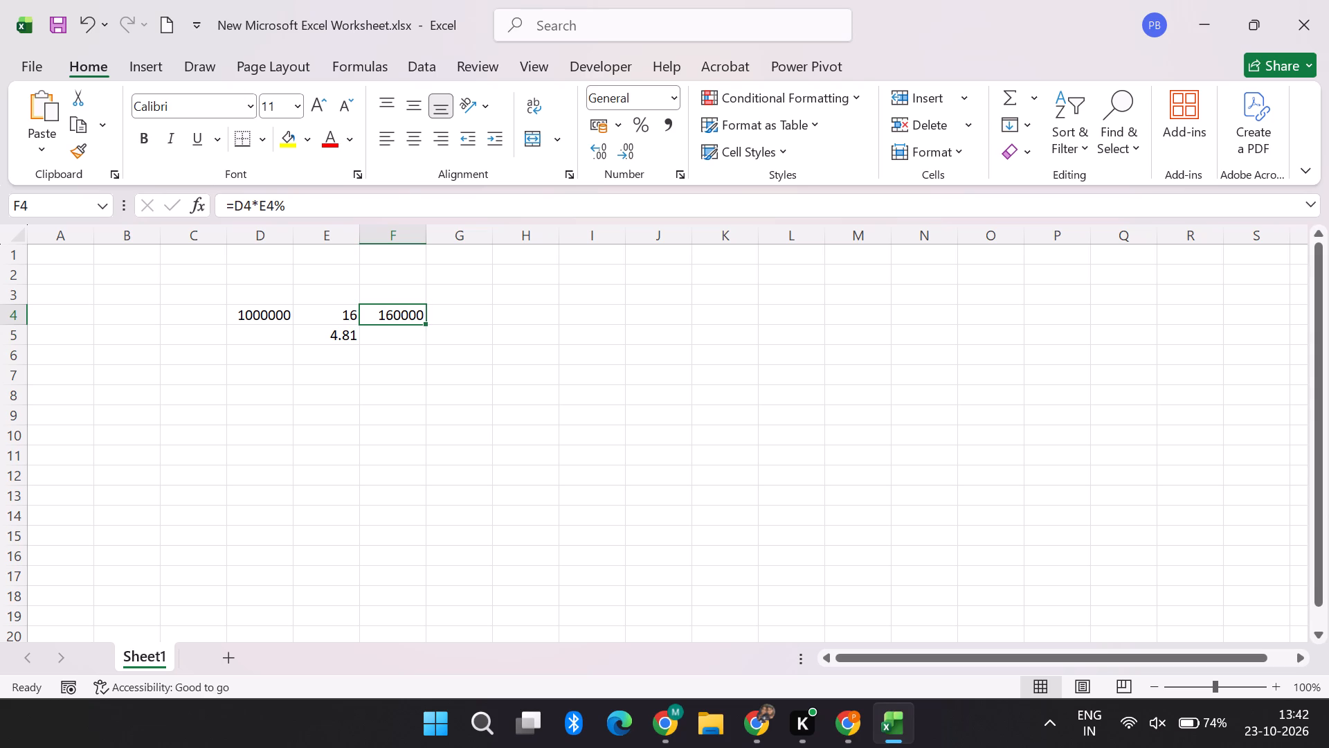
pyautogui.hotkey('ctrl', 'c')
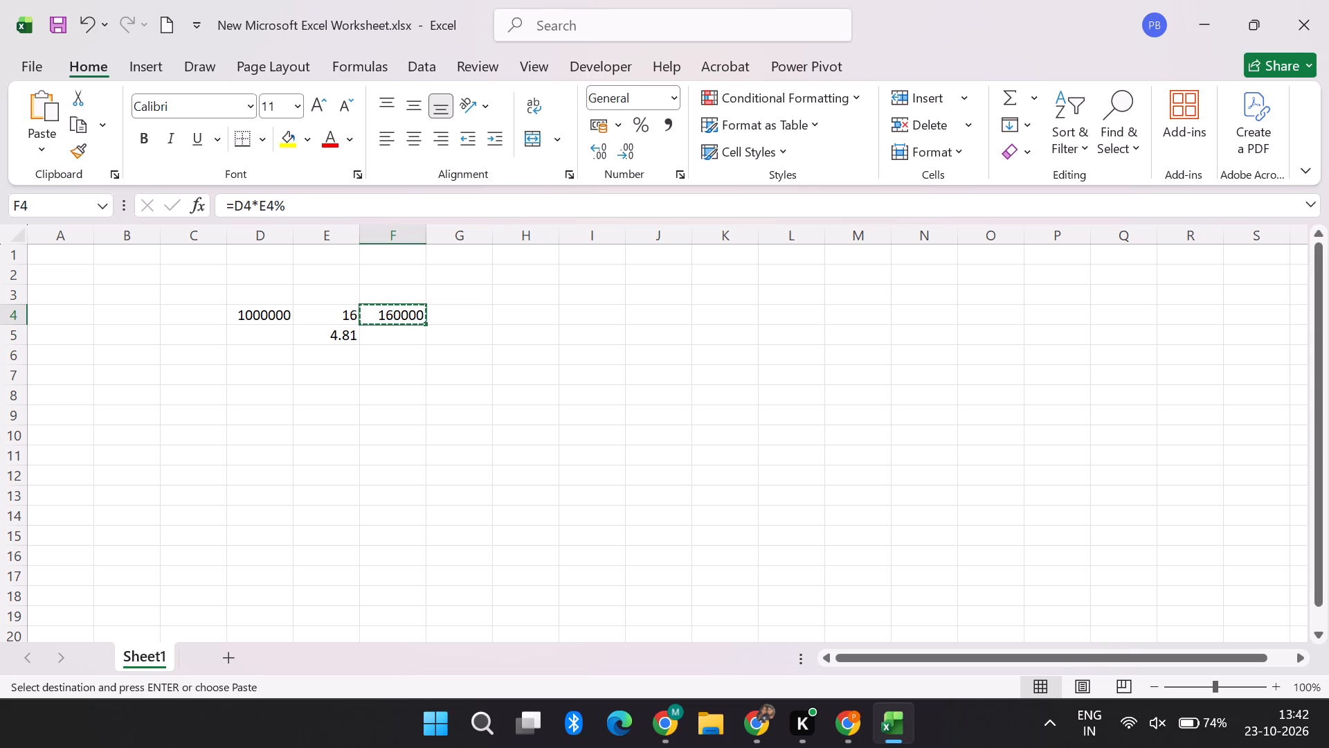
pyautogui.press('Down')
pyautogui.hotkey('ctrl', 'v')
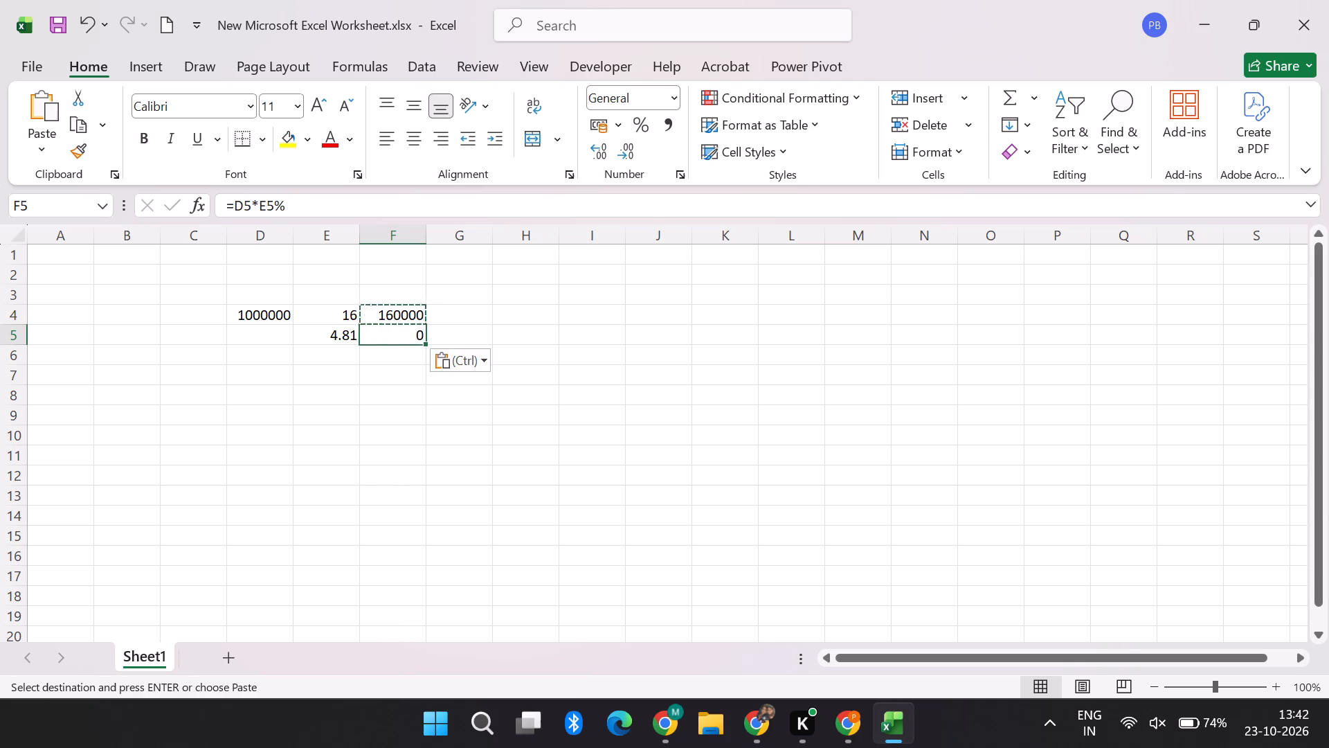
# Correct the formula in cell F5 to =D4*E5% so the gratuity is based on the fixed pay.
pyautogui.moveTo(383, 316); pyautogui.dragTo(408, 330)
pyautogui.click(408, 330)
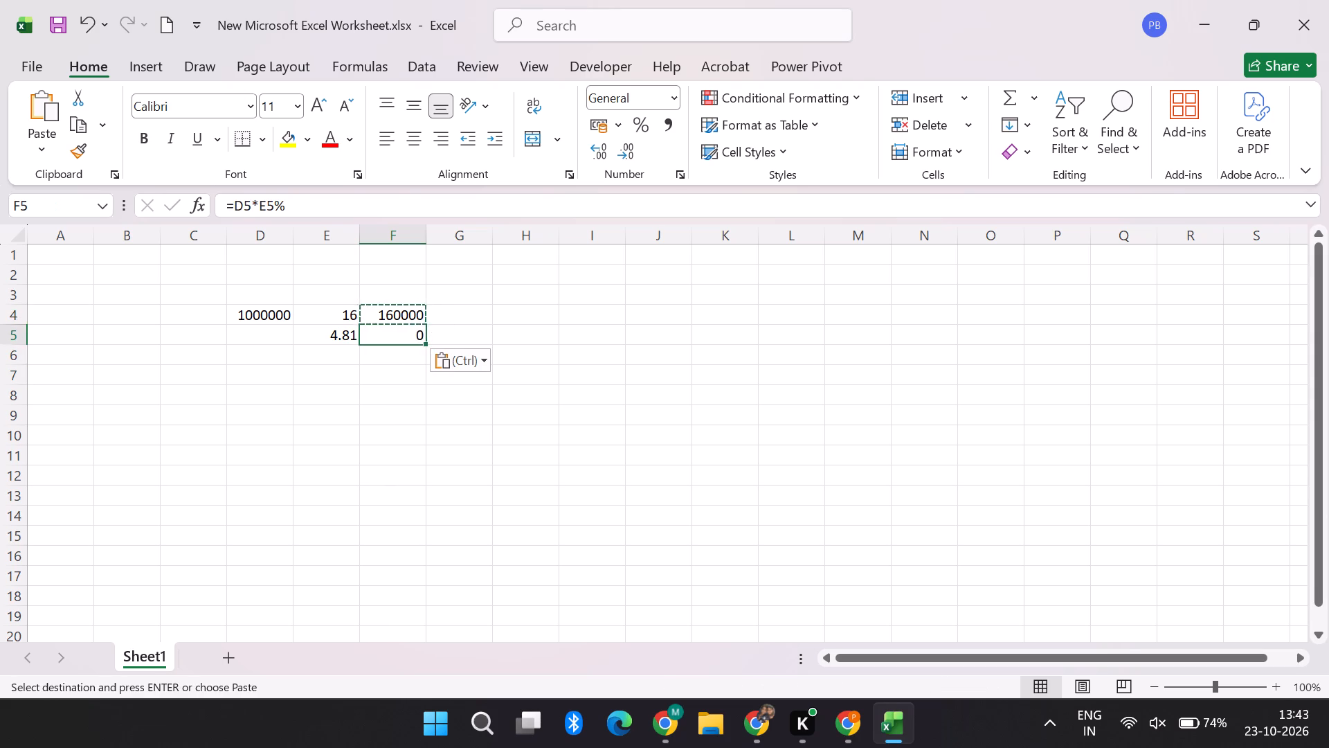
pyautogui.doubleClick(408, 330)
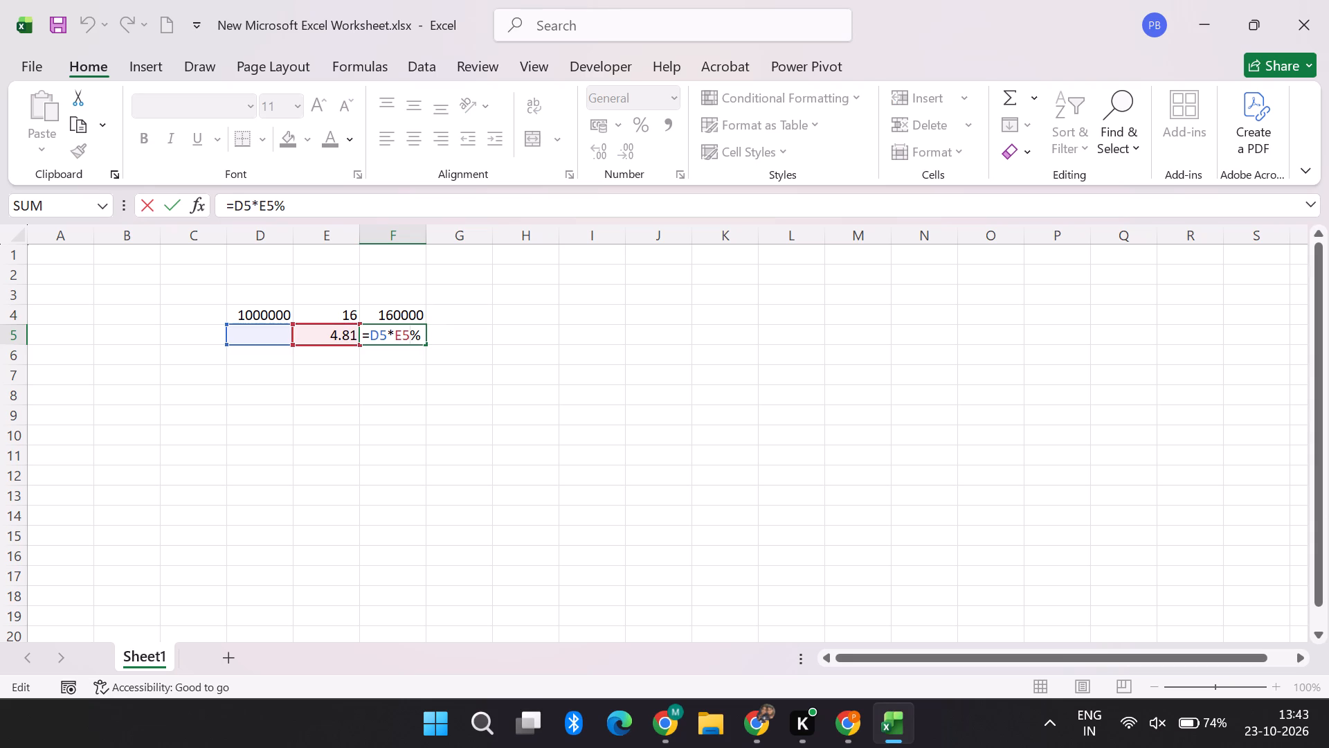
pyautogui.click(377, 332)
pyautogui.press('4')
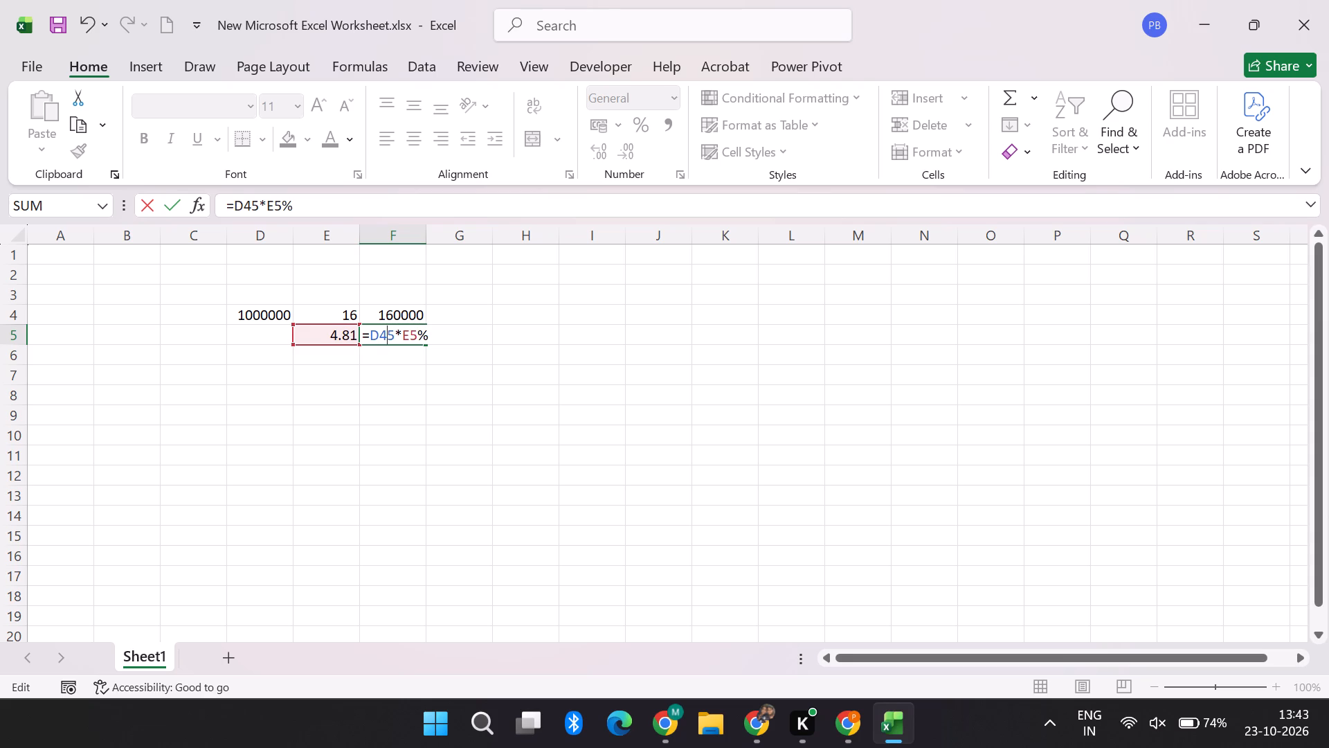
pyautogui.click(395, 335)
pyautogui.press('BackSpace')
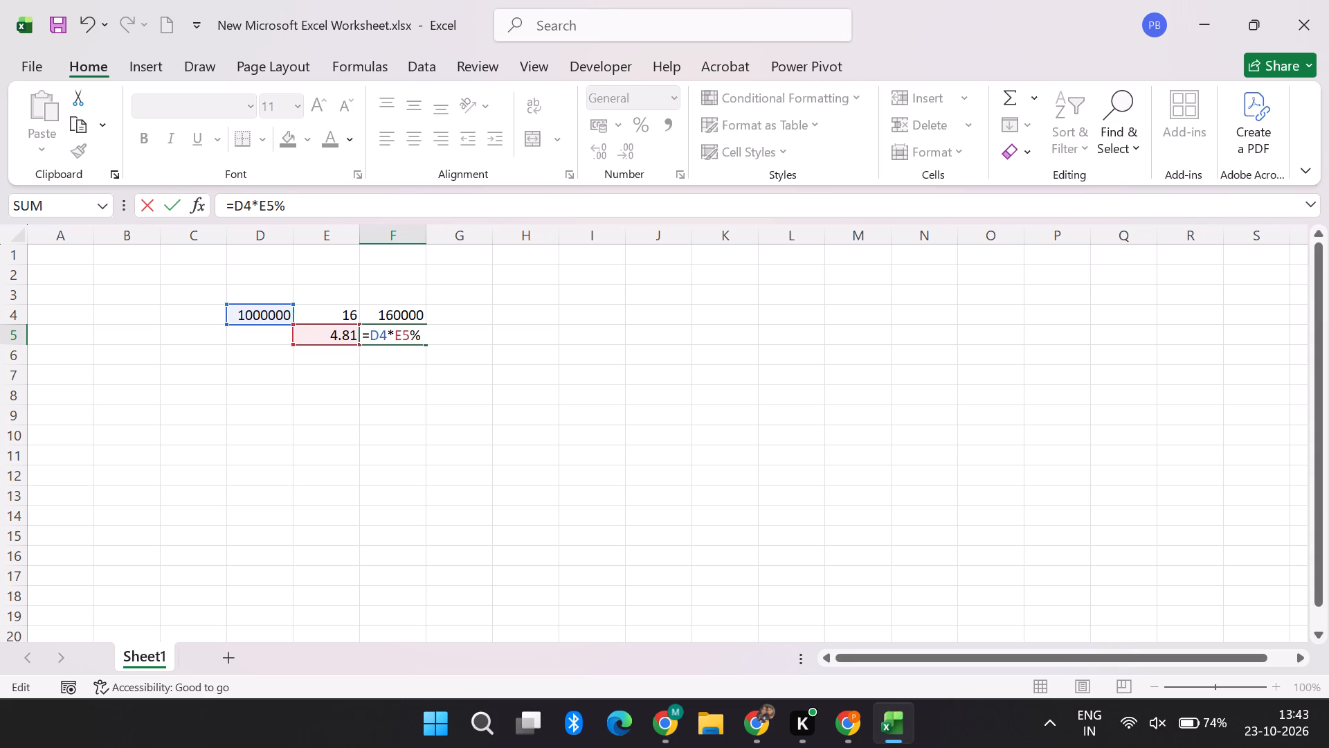
pyautogui.press('Return')
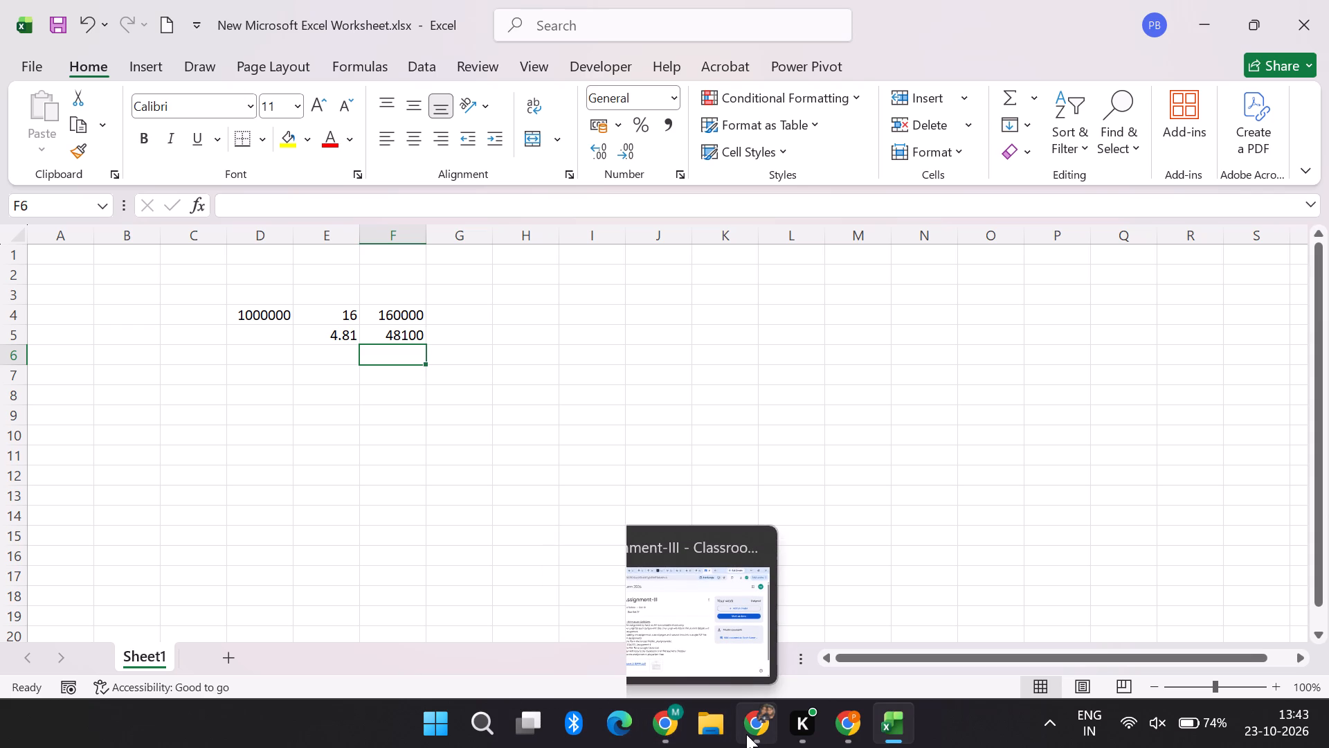
# Review the compensation table in the PDF in Chrome, and return to the Excel worksheet.
pyautogui.click(761, 726)
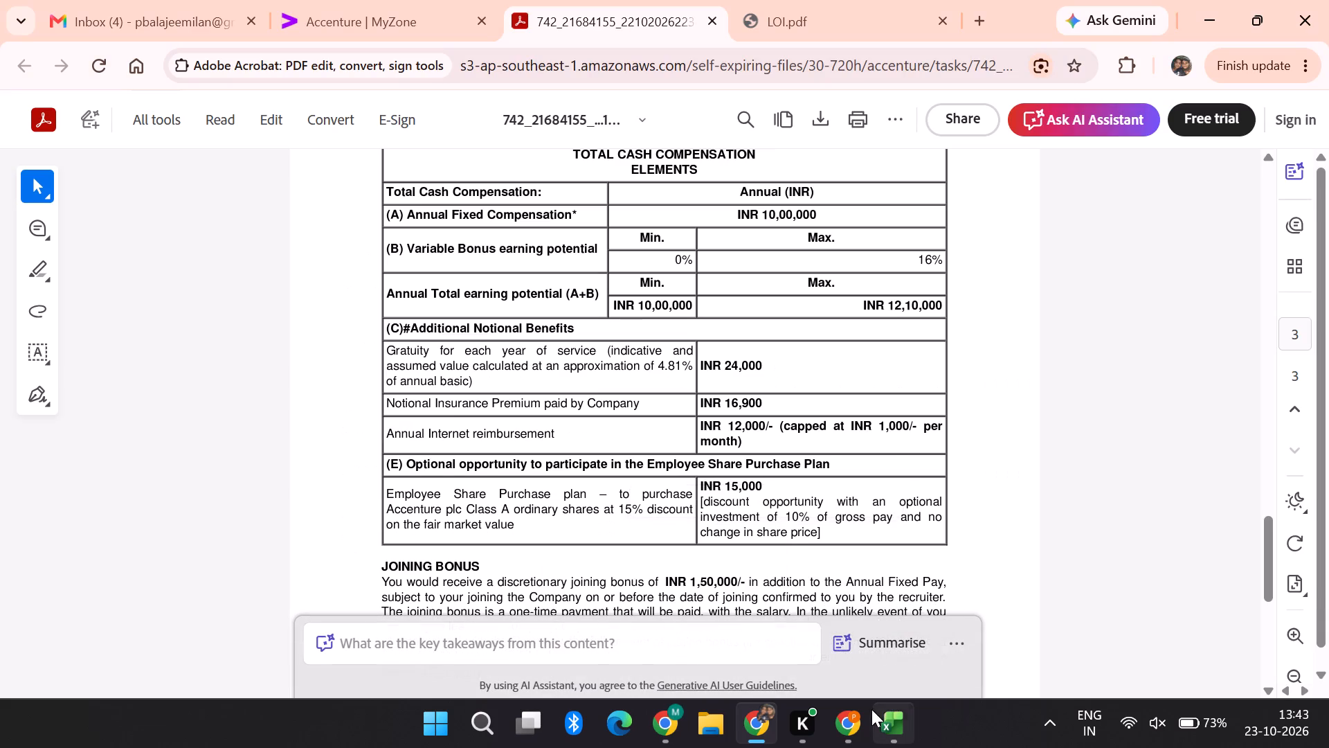
pyautogui.click(894, 718)
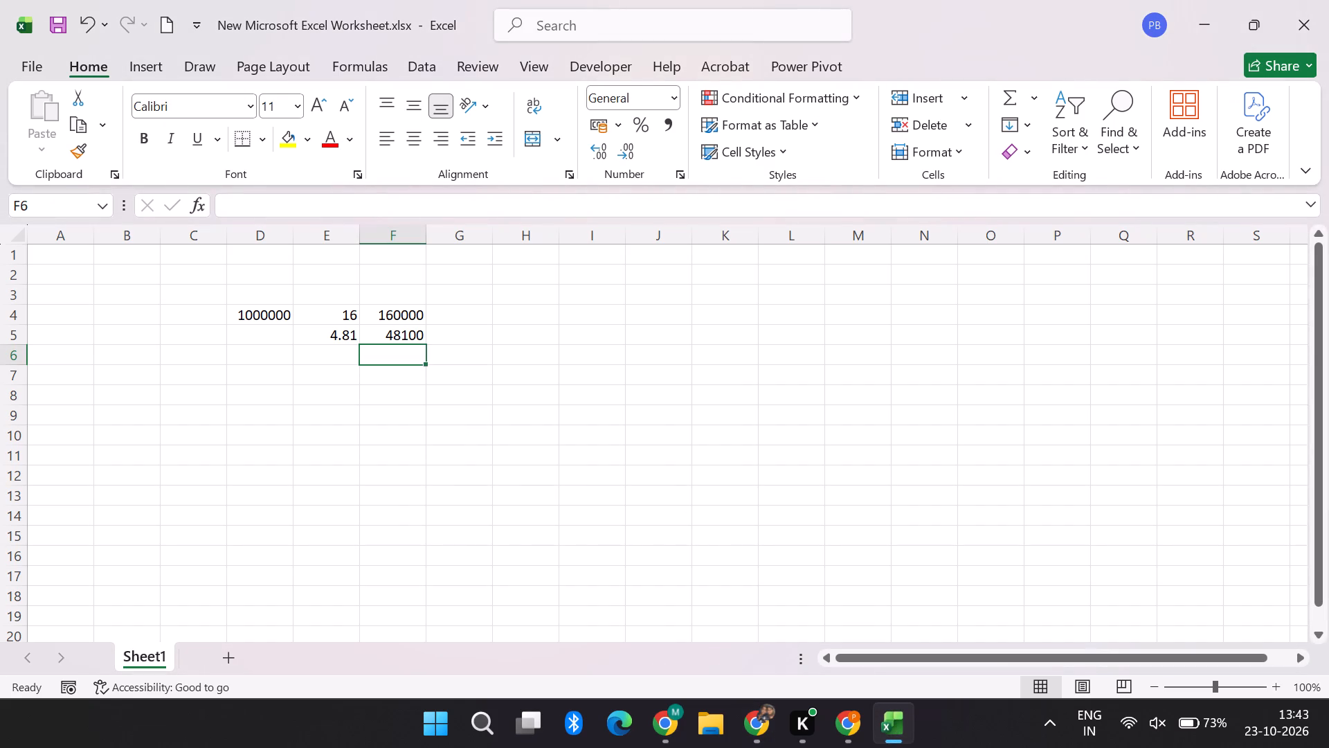
# Enter the insurance premium of 16900 in cell F6 and the internet reimbursement of 12000 in cell F7.
pyautogui.press('1')
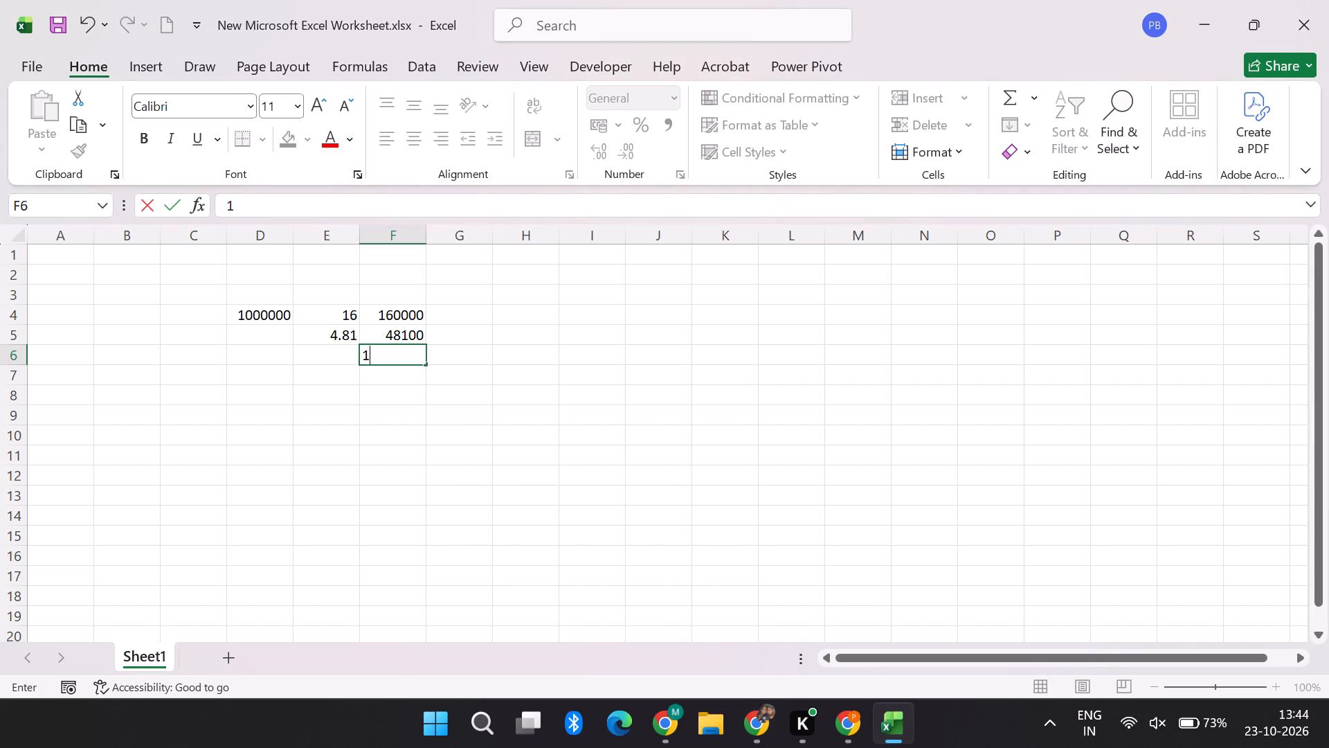
pyautogui.press('6')
pyautogui.write('900')
pyautogui.click(399, 378)
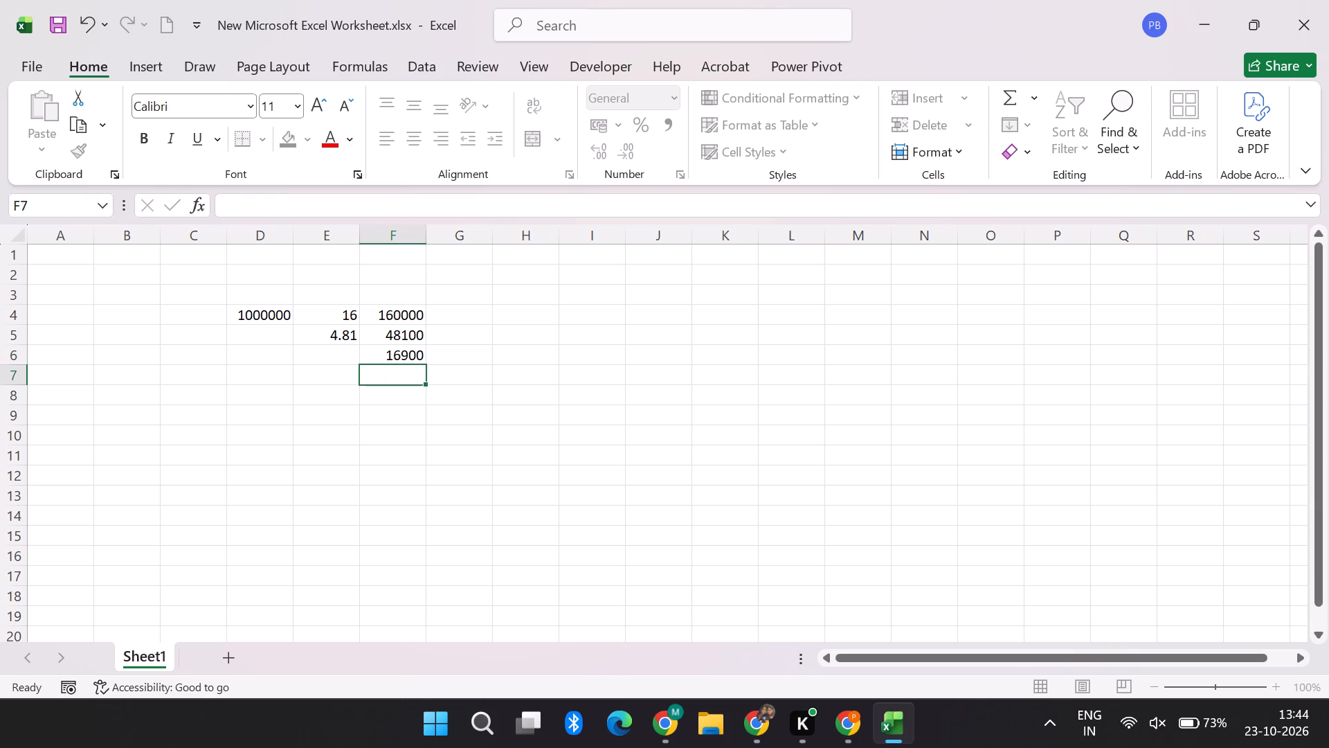
pyautogui.write('12')
pyautogui.write('000')
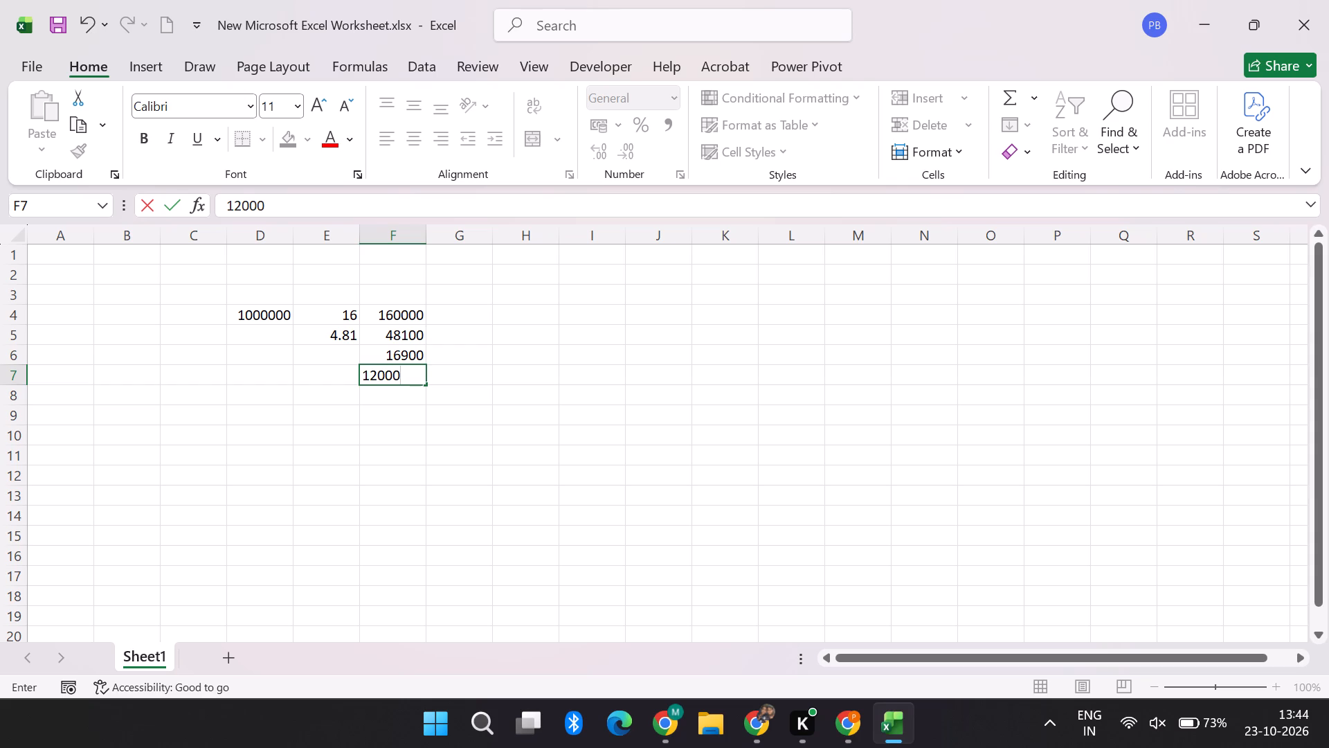
pyautogui.doubleClick(390, 387)
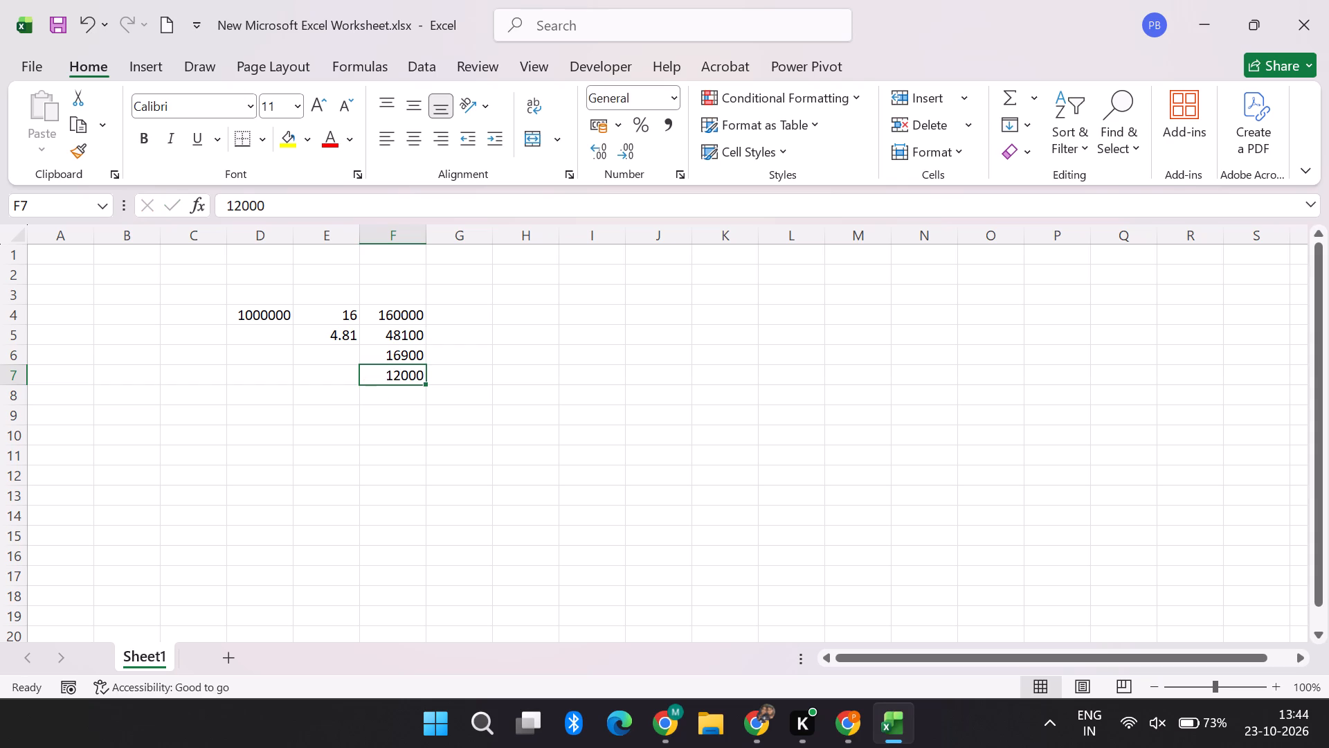
# Total the components in cell F8 with the formula =SUM(F4:F7).
pyautogui.click(394, 393)
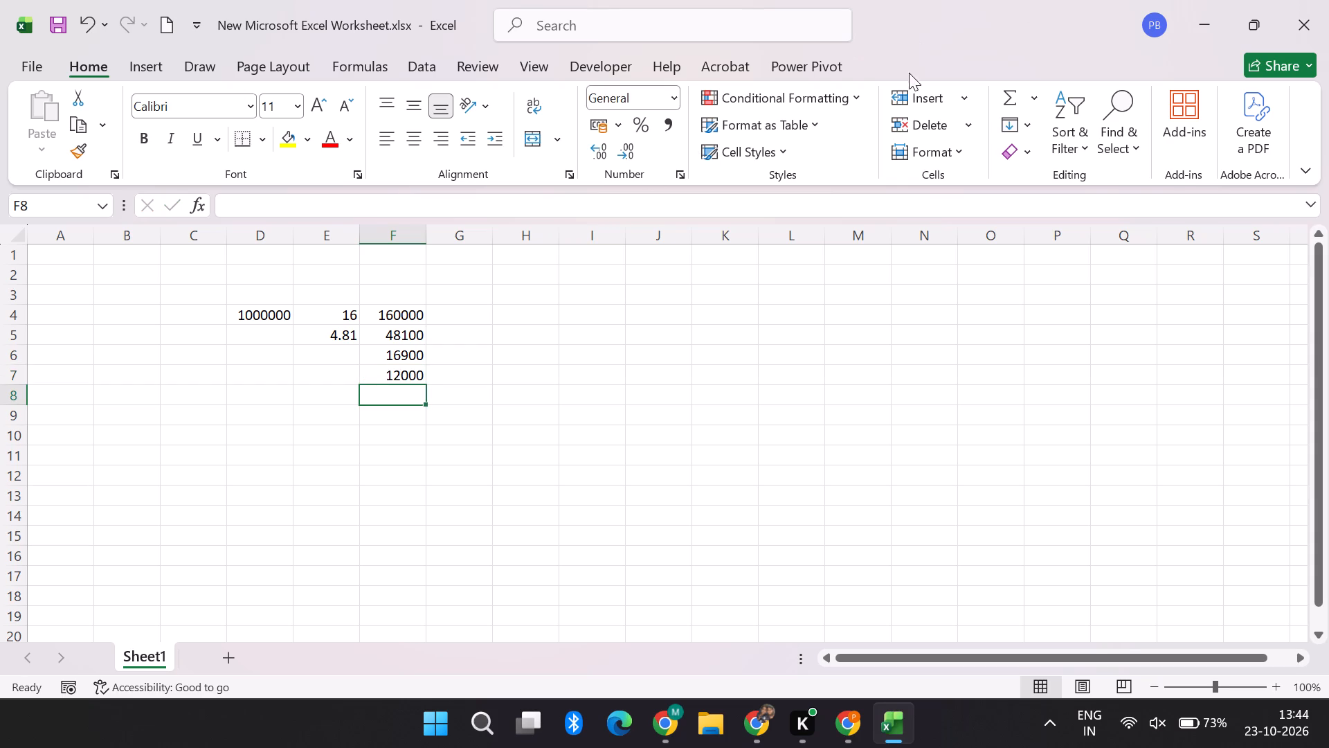
pyautogui.click(1007, 95)
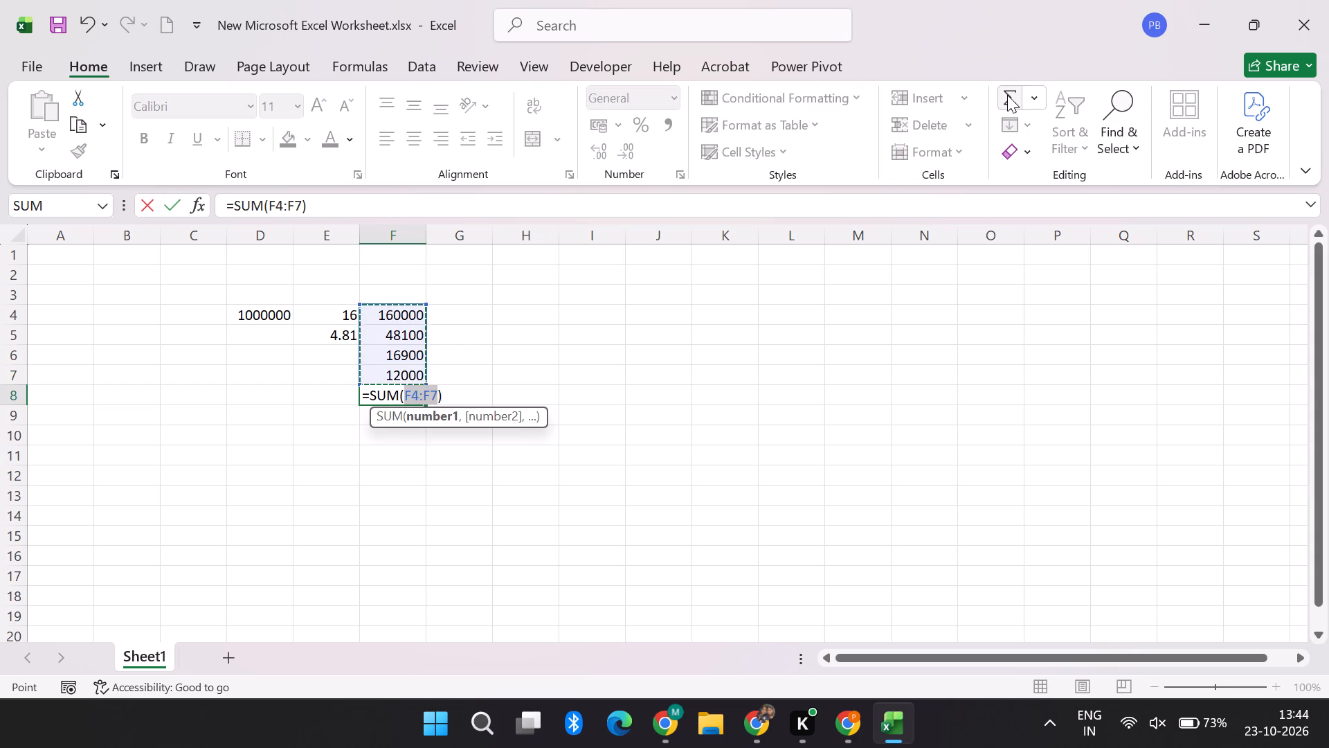
pyautogui.press('Return')
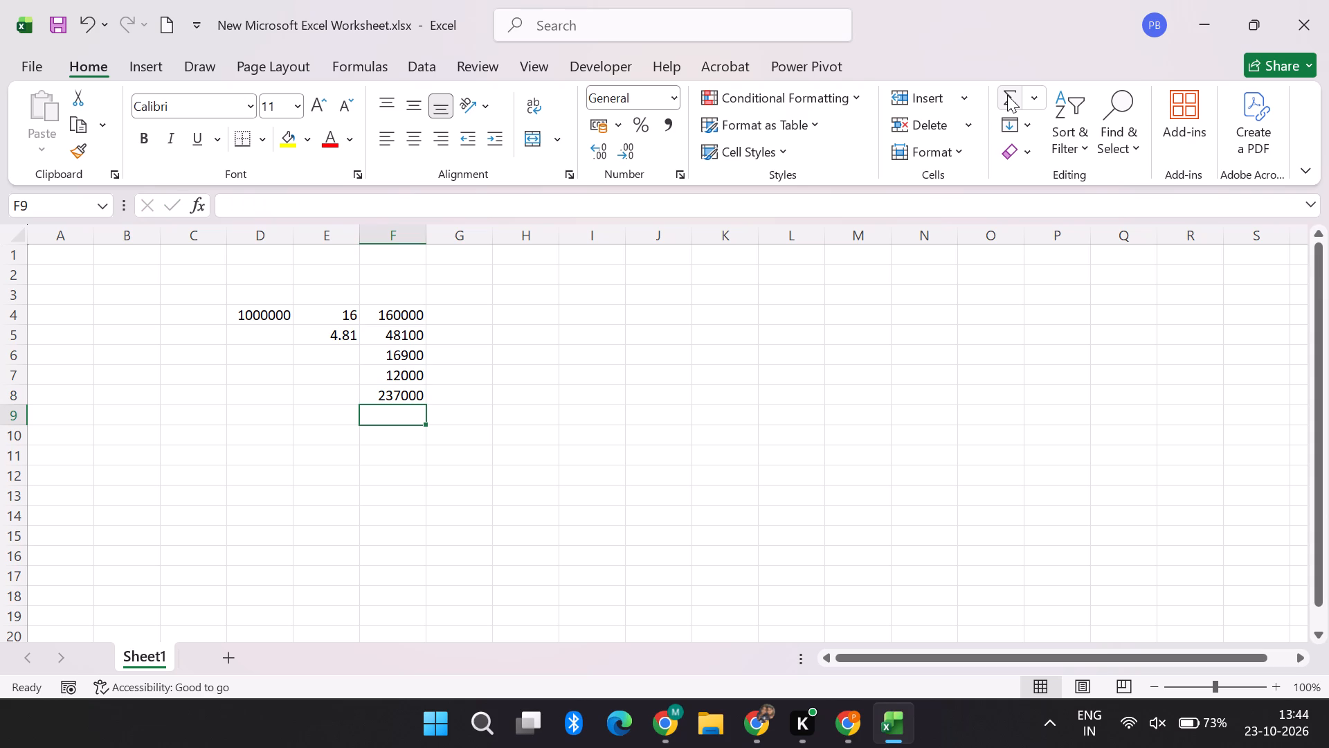
# Add the fixed pay to the components total in cell F9 with the formula =D4+F8.
pyautogui.press('=')
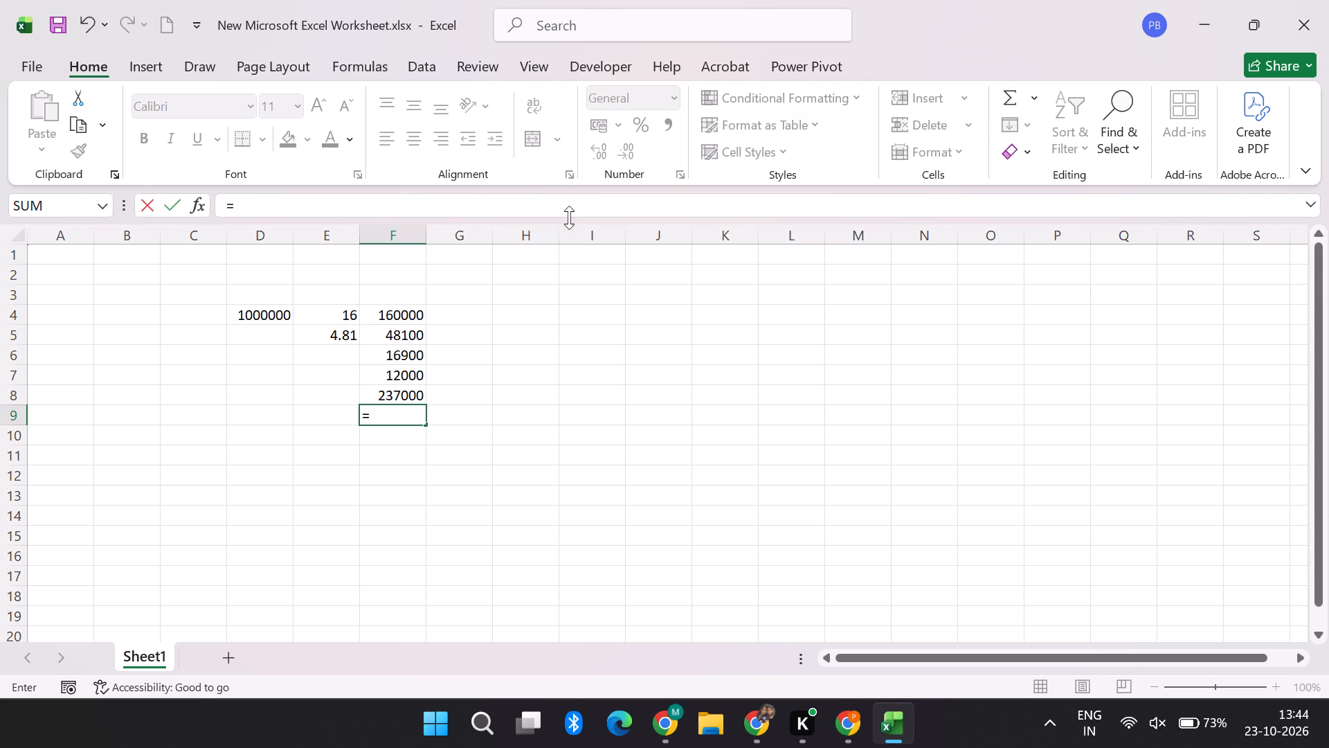
pyautogui.click(266, 317)
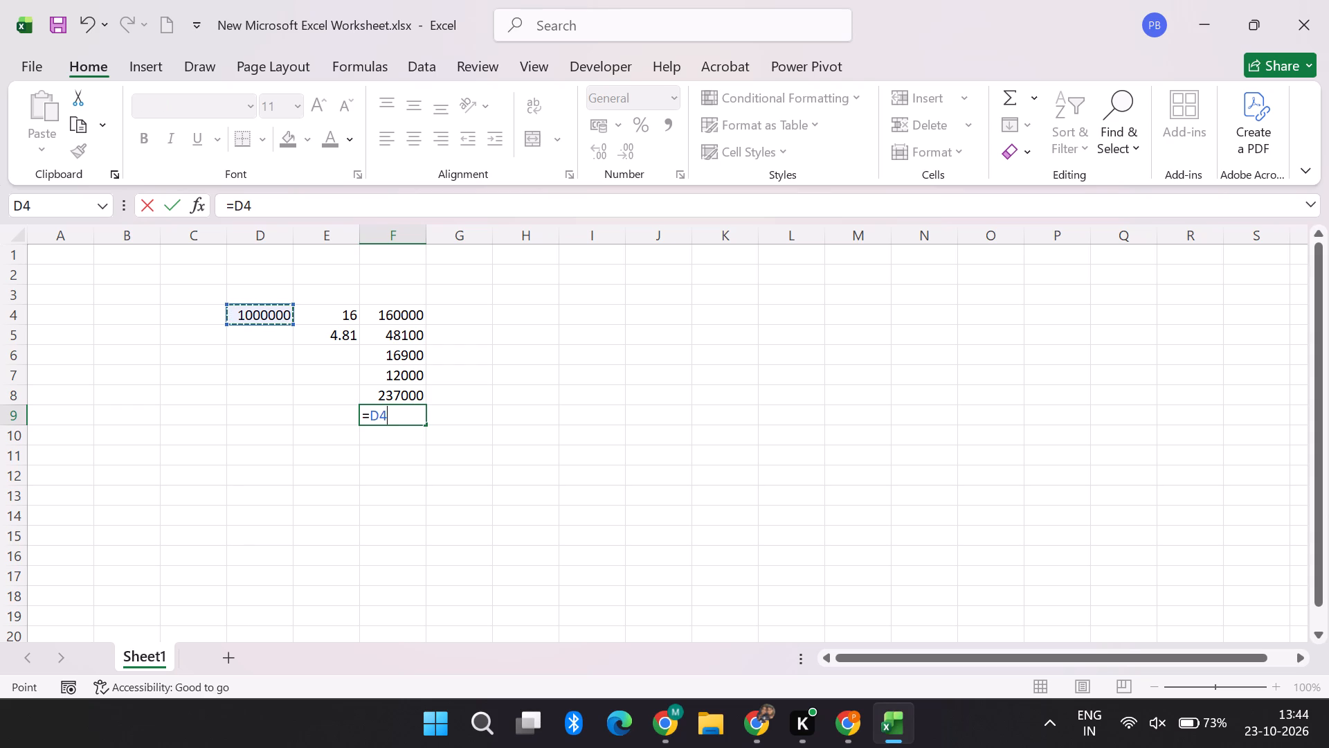
pyautogui.hotkey('shift', '+')
pyautogui.click(387, 393)
pyautogui.press('Return')
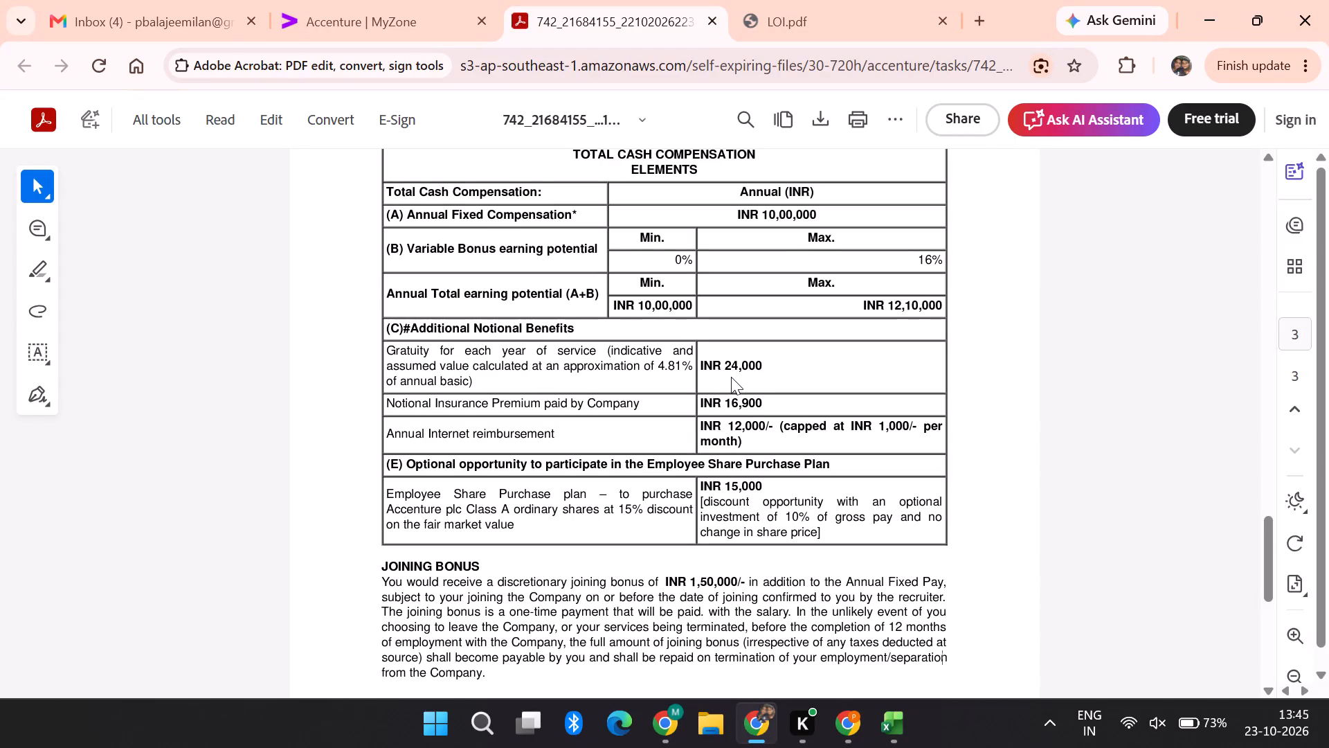
# Check the gratuity amount in the compensation PDF in Chrome, and replace the formula in Excel cell F5 with 24000.
pyautogui.moveTo(745, 368); pyautogui.dragTo(753, 372)
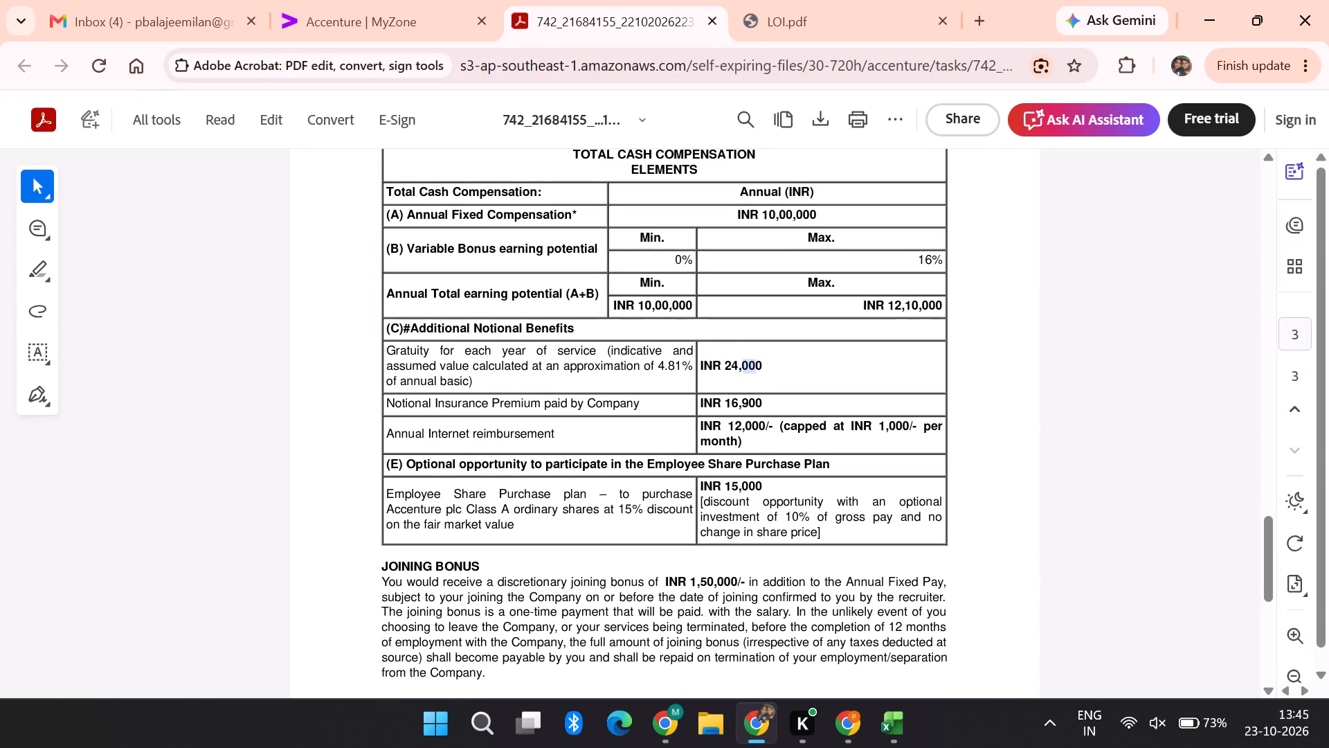
pyautogui.click(753, 372)
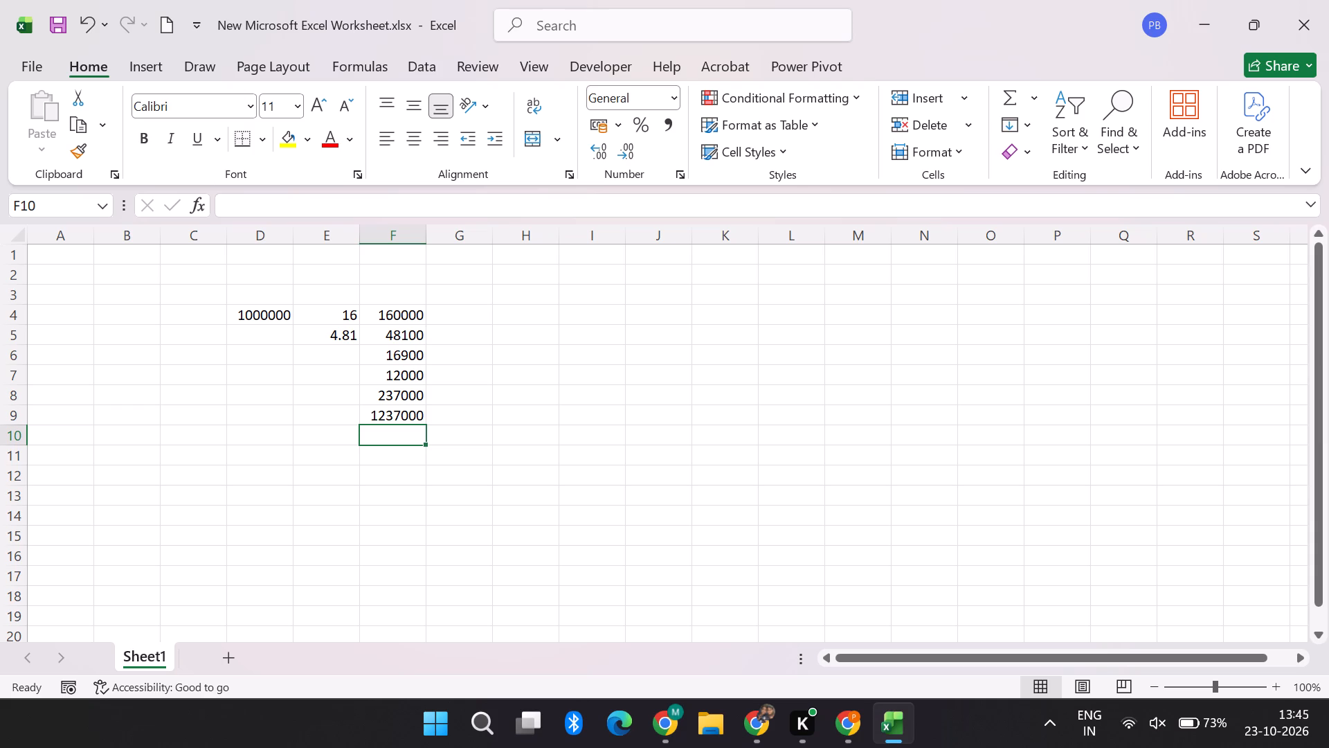
pyautogui.click(390, 332)
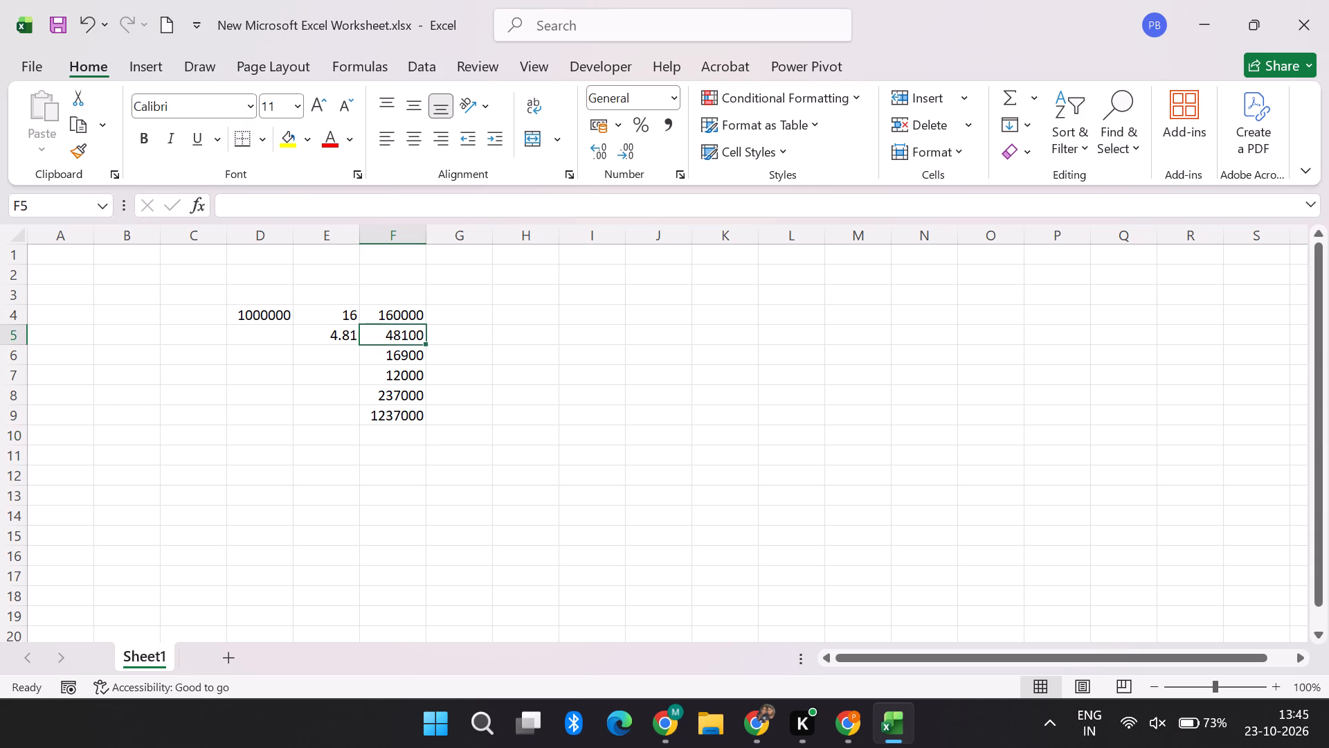
pyautogui.write('24')
pyautogui.write('000')
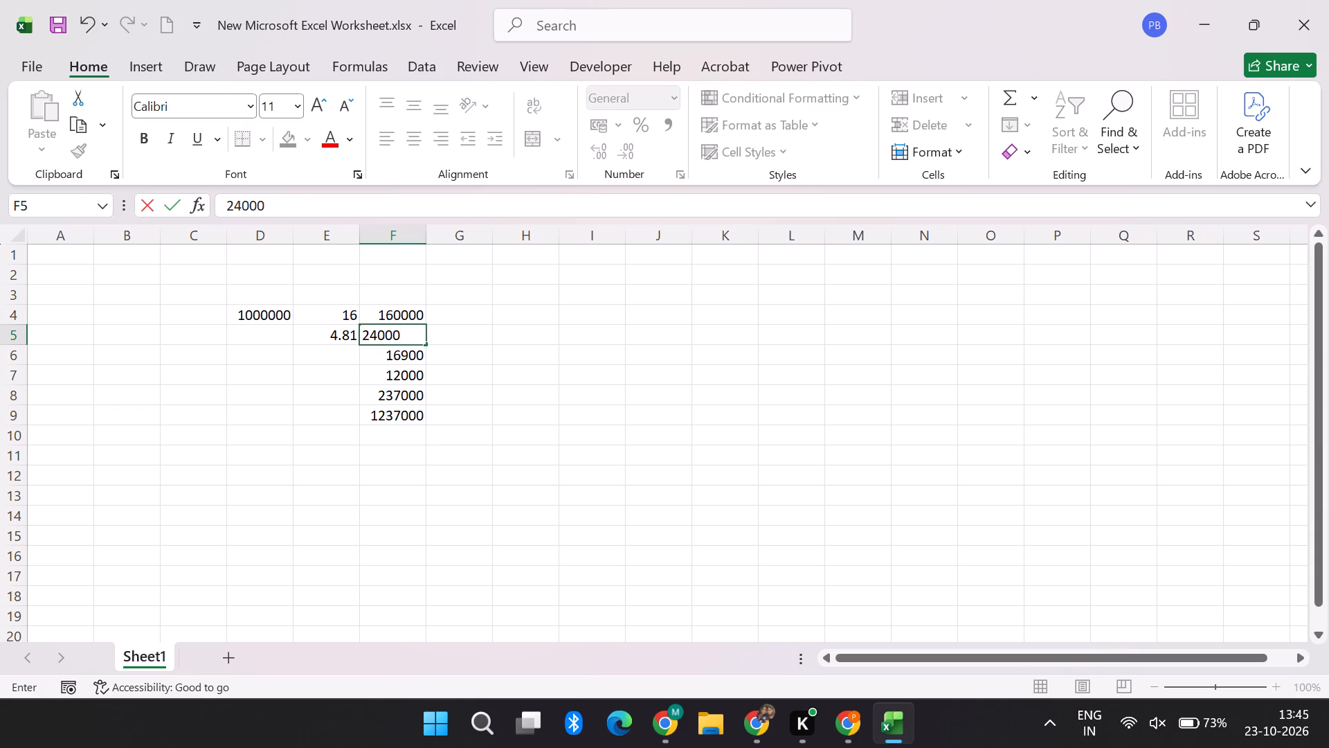
pyautogui.press('Return')
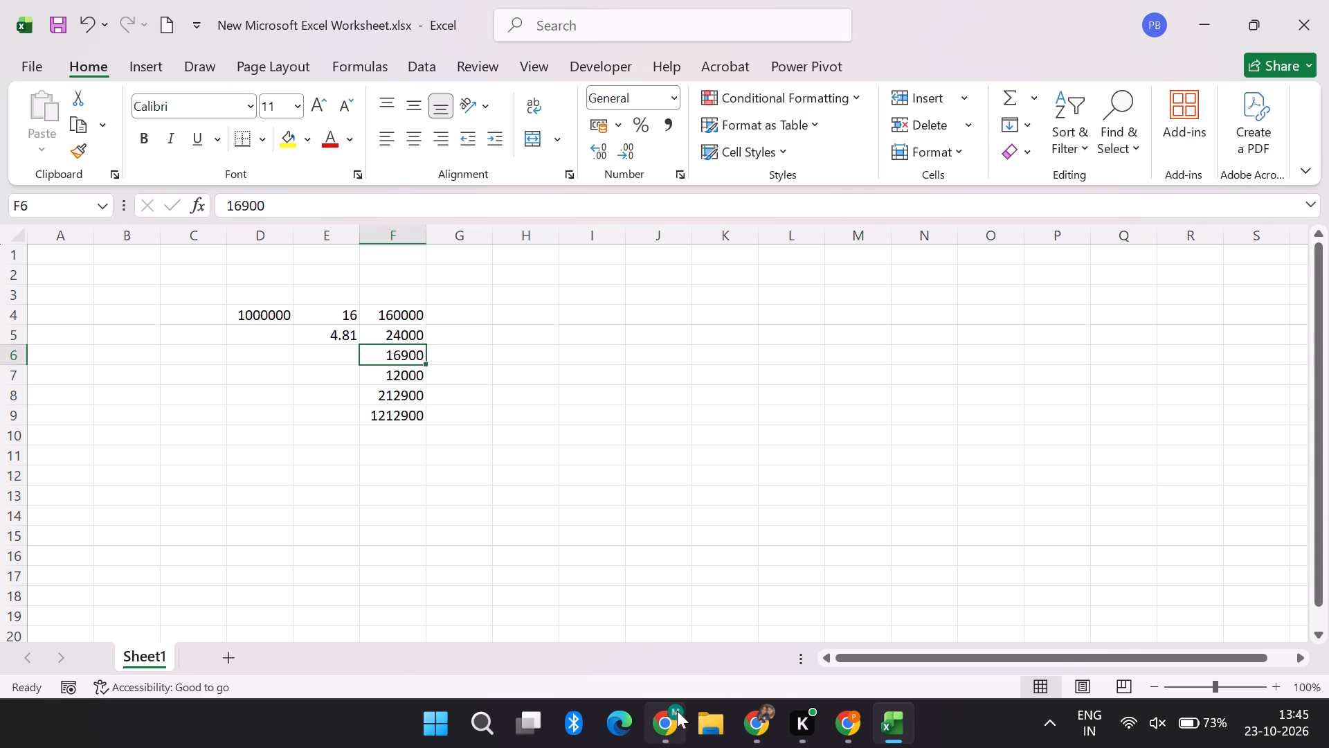
# Compare the Excel totals in column F with the compensation table in the PDF in Chrome, and return to the worksheet.
pyautogui.click(755, 715)
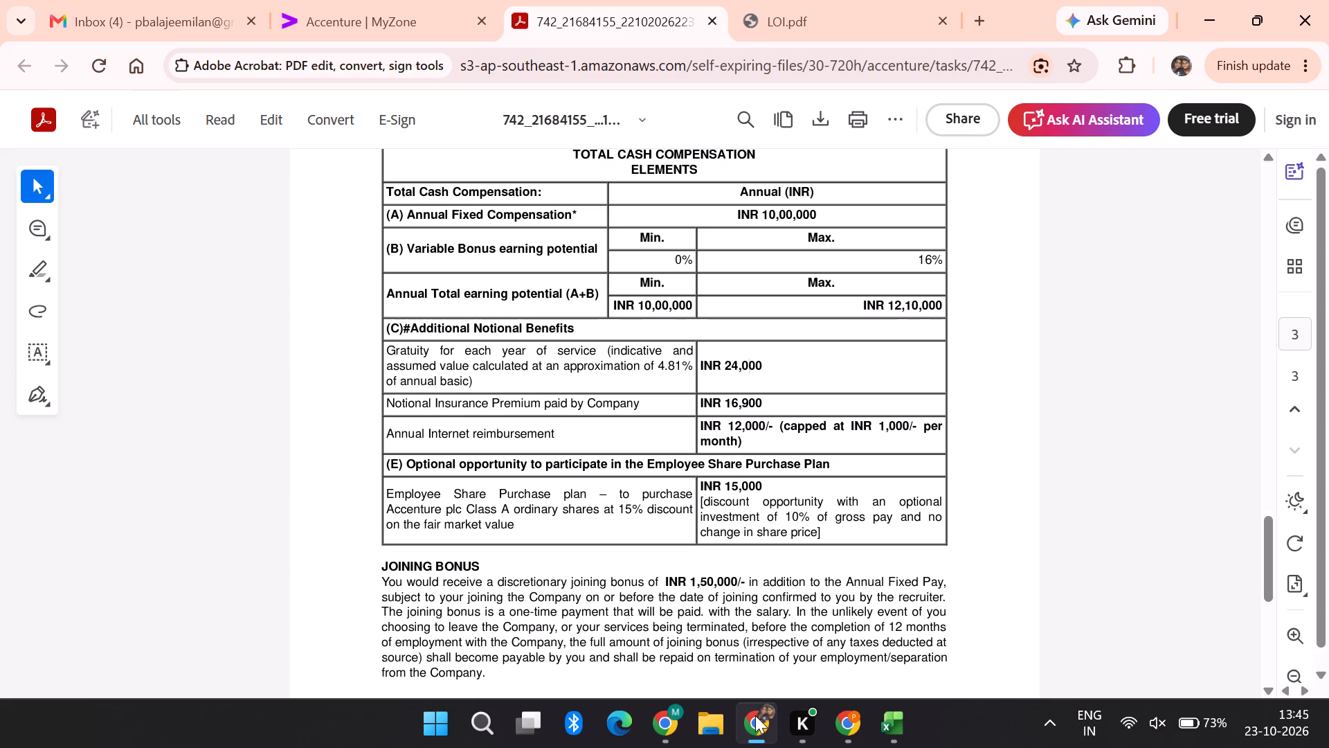
pyautogui.click(755, 715)
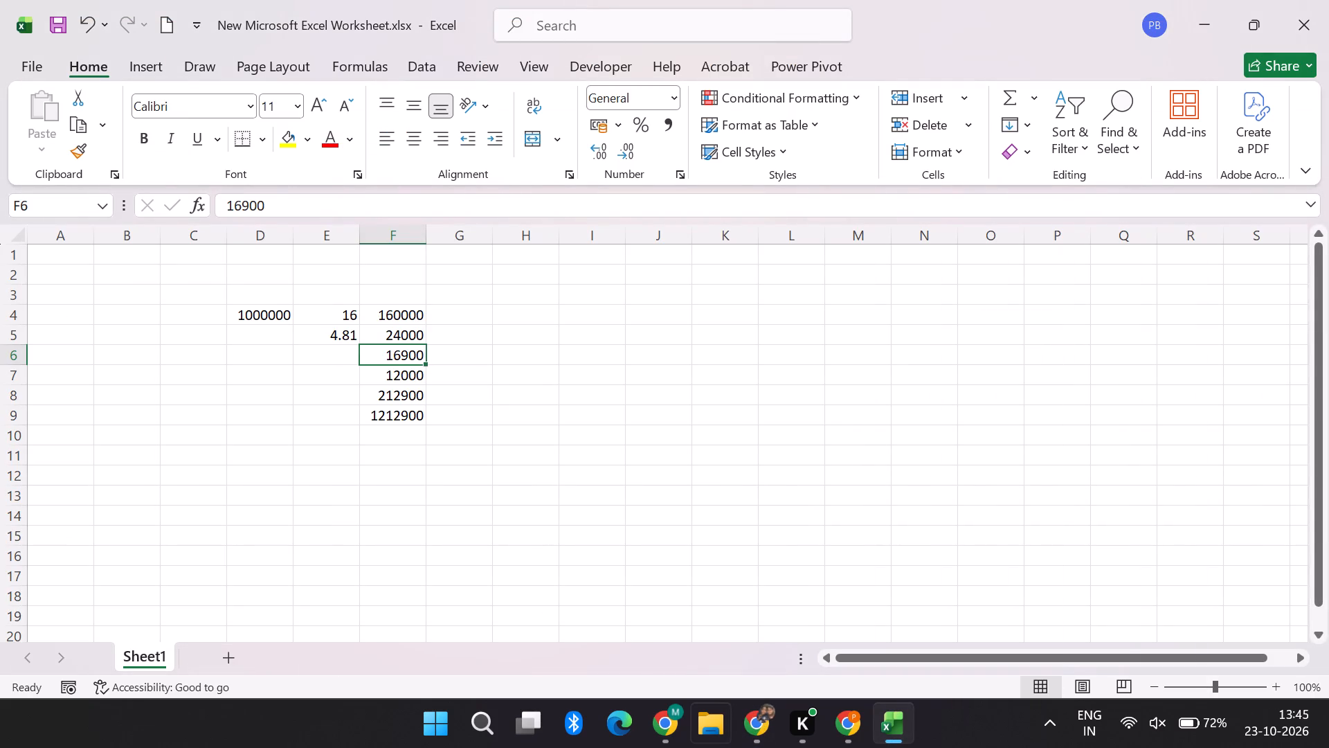
pyautogui.click(381, 401)
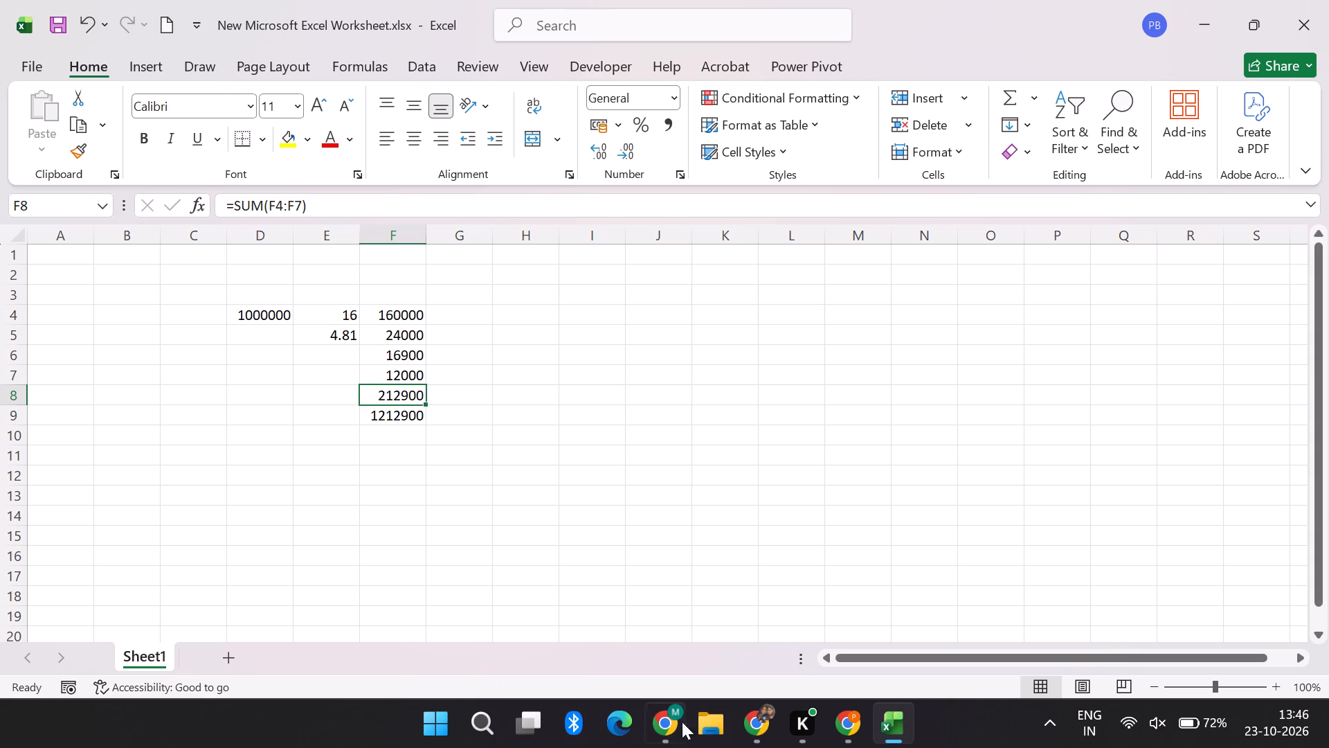
pyautogui.click(766, 718)
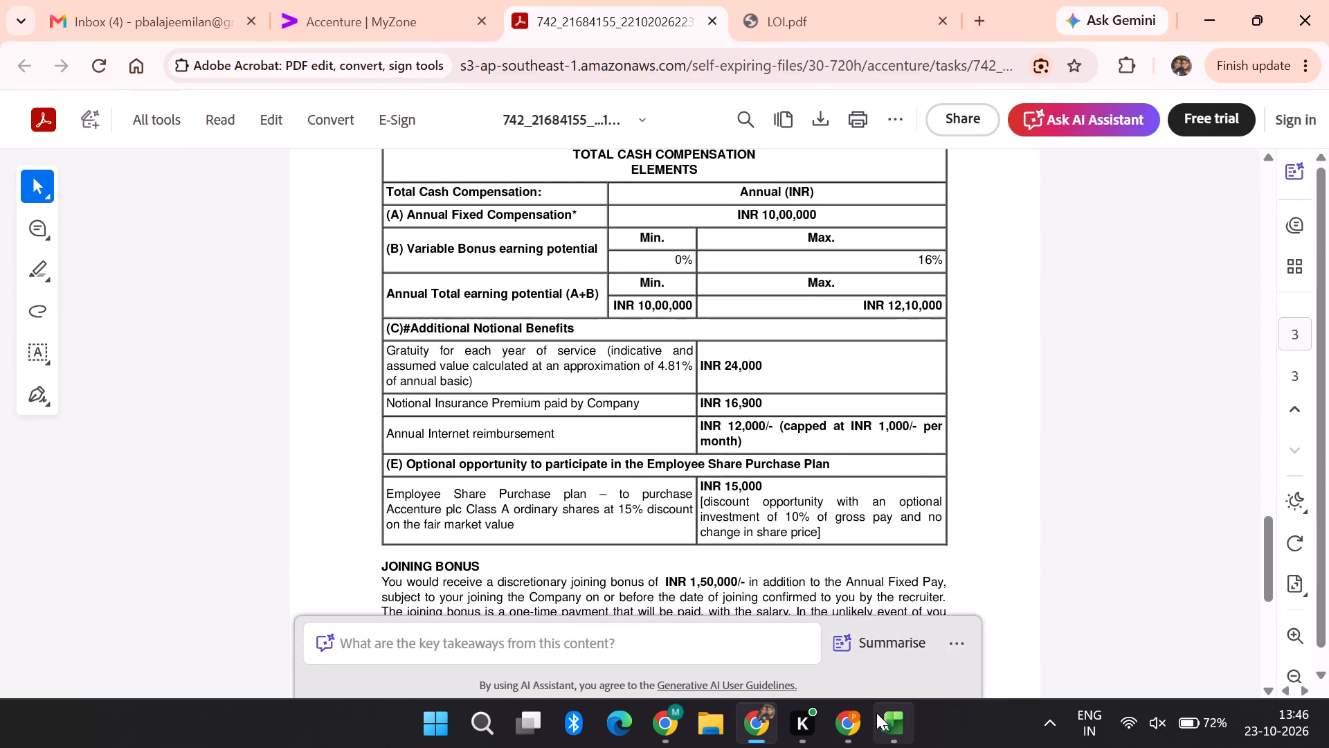
pyautogui.click(889, 726)
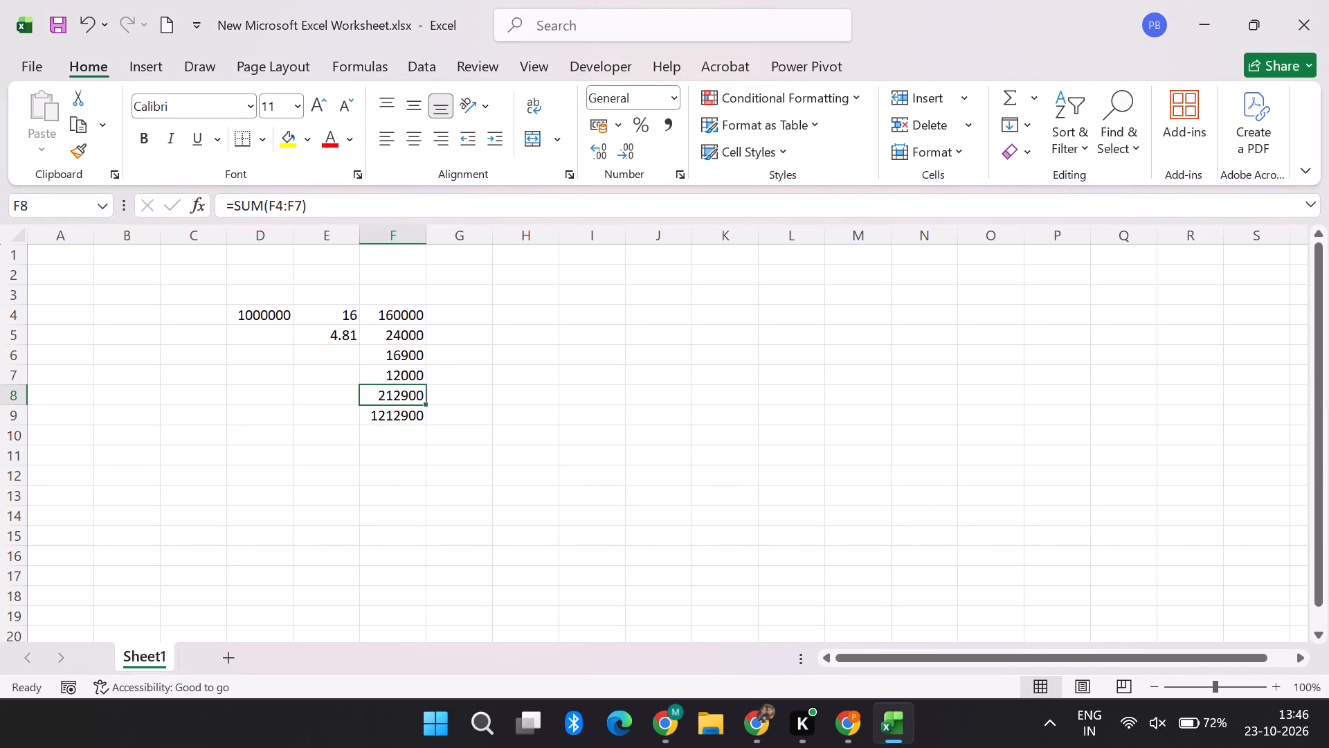
# Calculate the monthly fixed pay in cell I4 with the formula =D4/12.
pyautogui.click(577, 321)
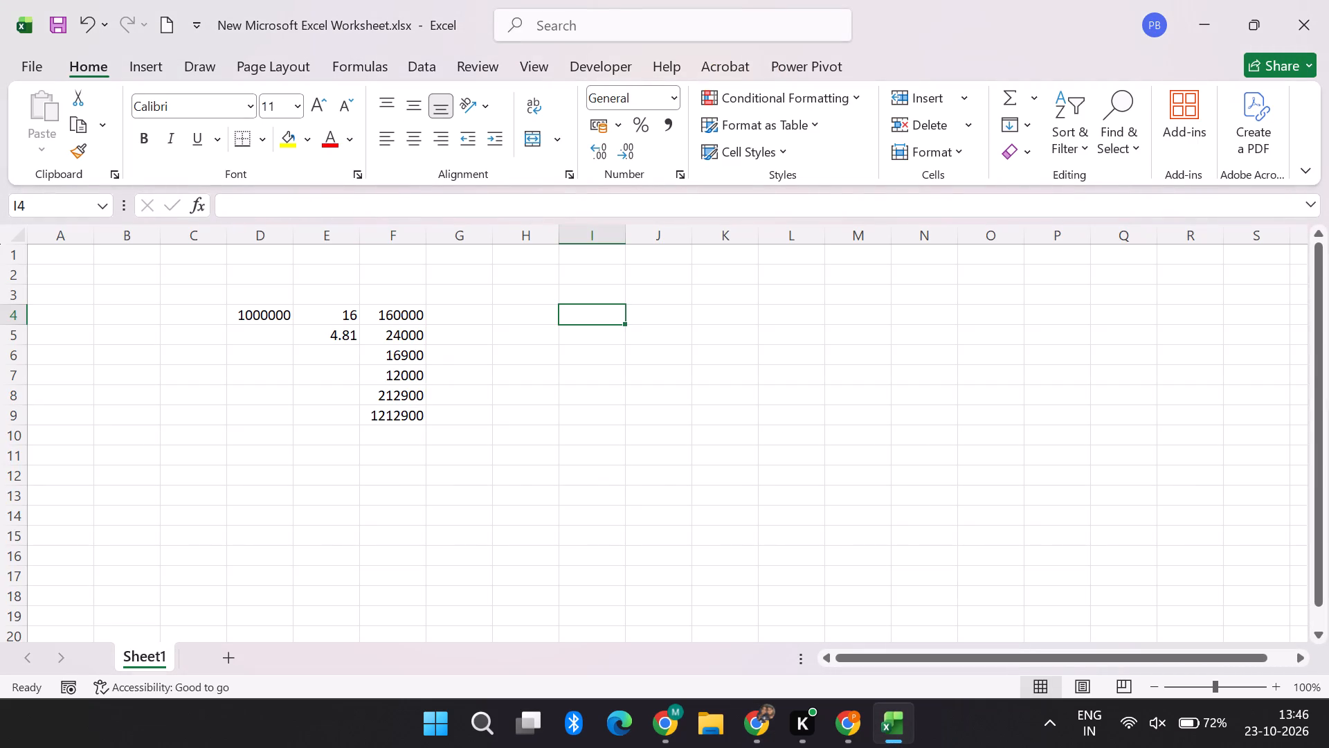
pyautogui.press('=')
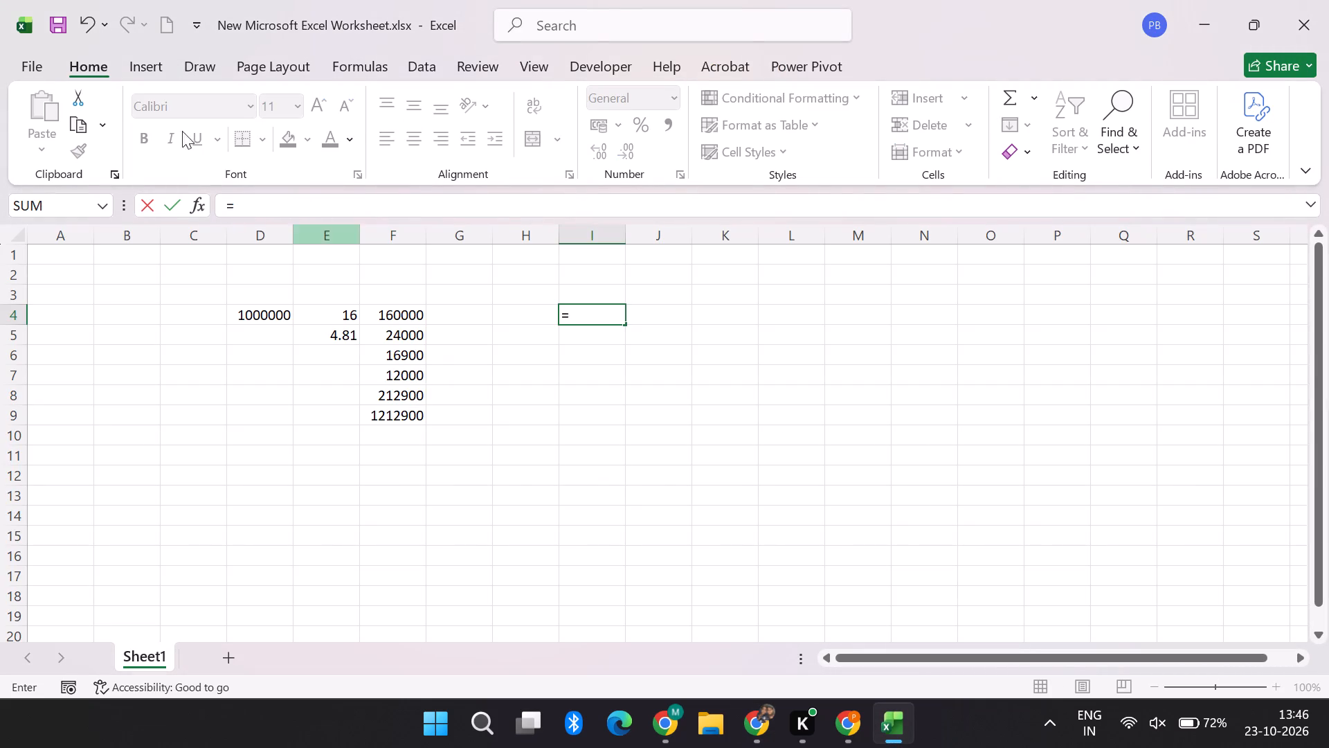
pyautogui.click(253, 310)
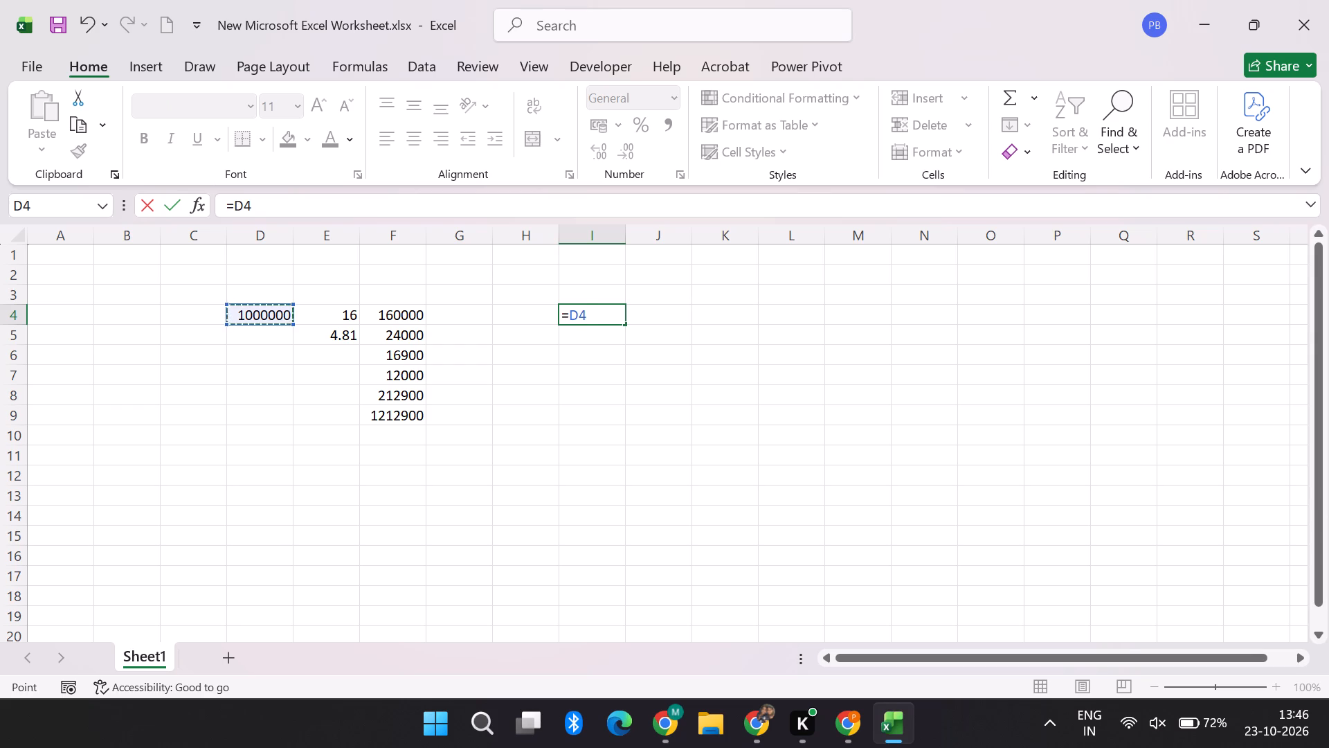
pyautogui.press('/')
pyautogui.write('12')
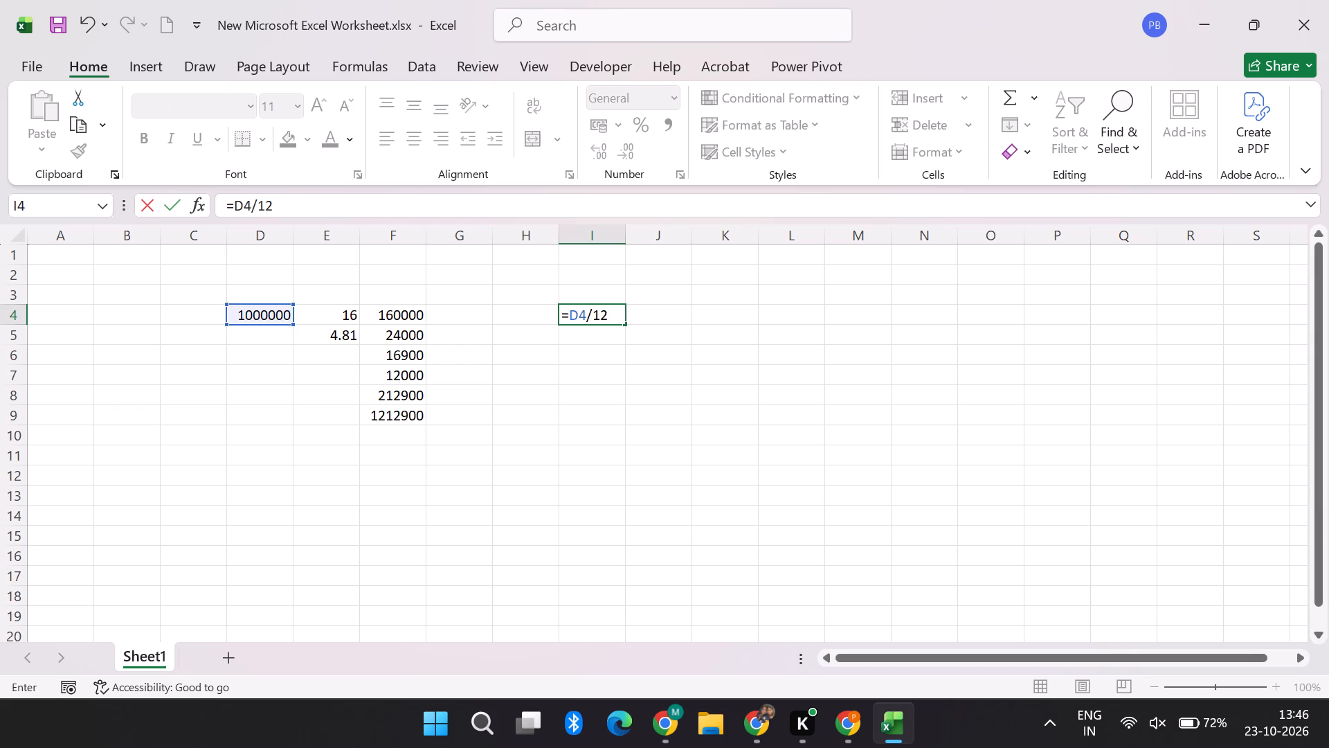
pyautogui.click(253, 310)
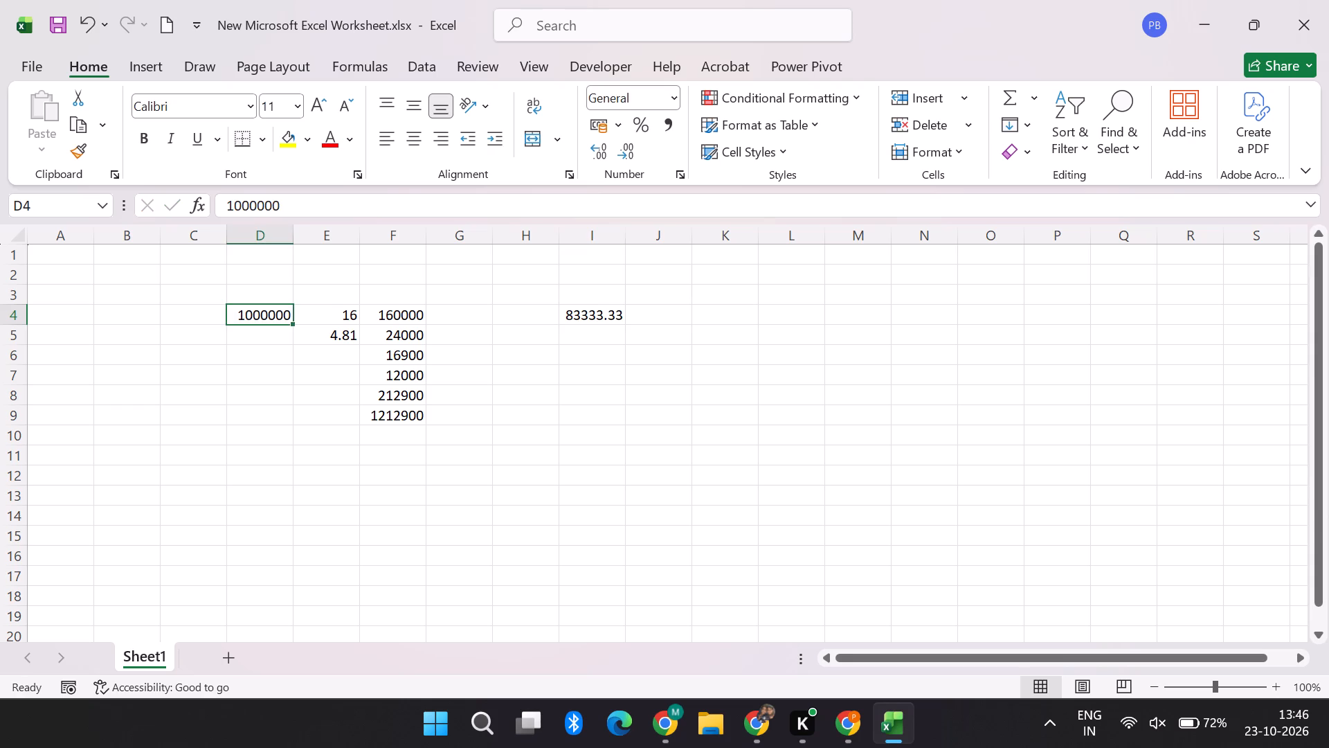
# Enter the monthly amounts 1000, 2000 and 1000 in cells I5, I6 and I7 below the monthly fixed pay.
pyautogui.click(589, 332)
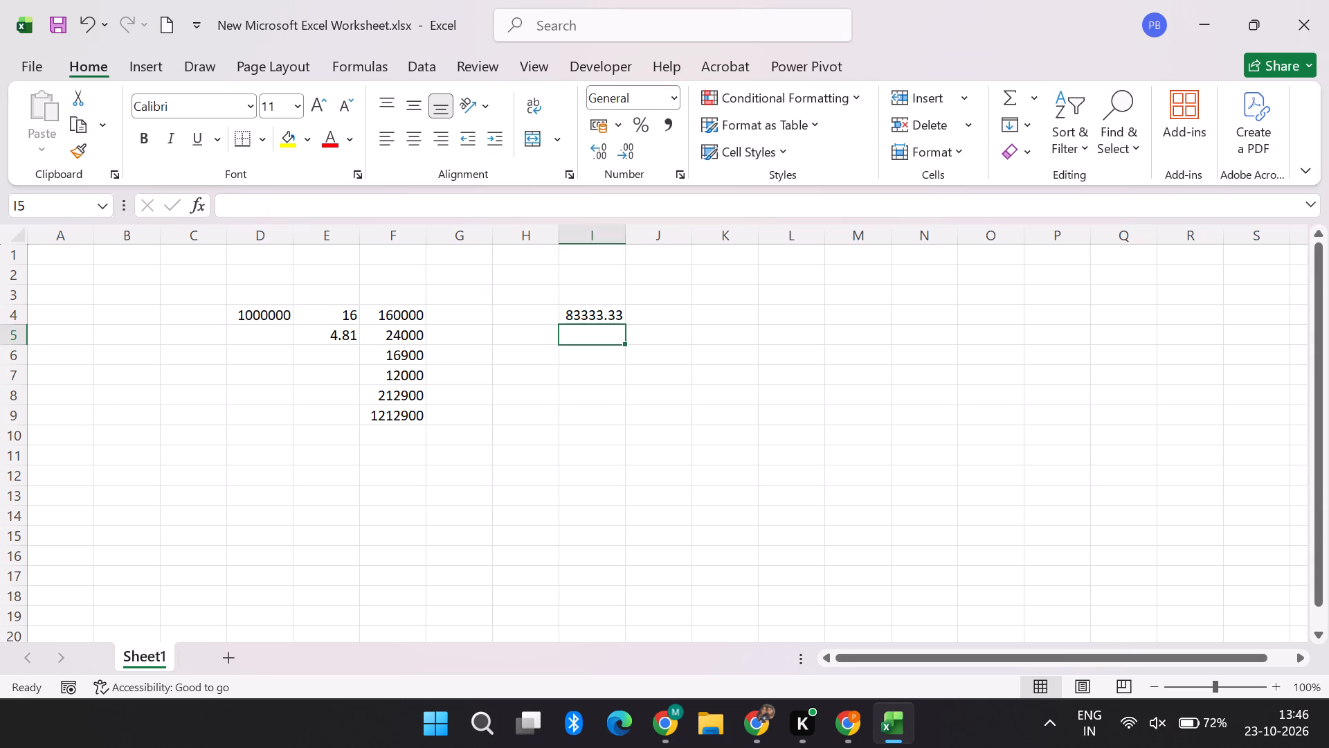
pyautogui.press('1')
pyautogui.write('000')
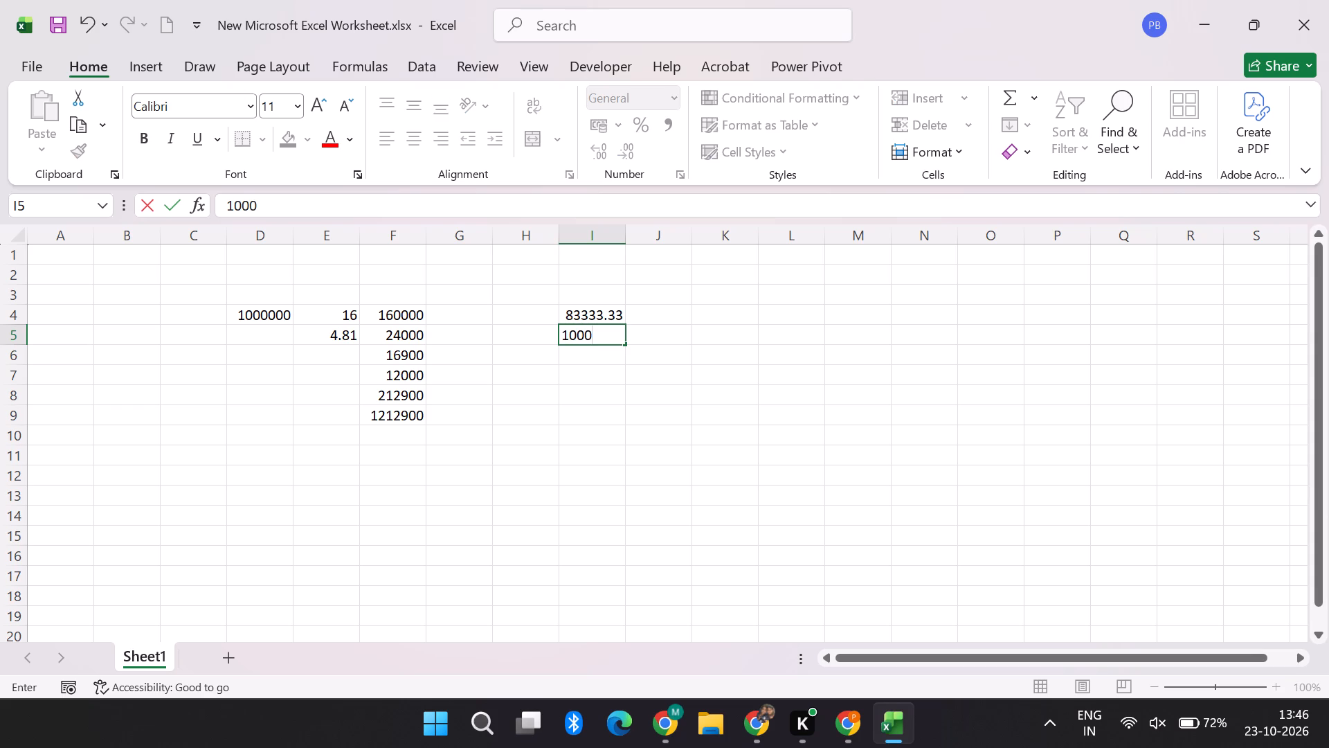
pyautogui.click(597, 355)
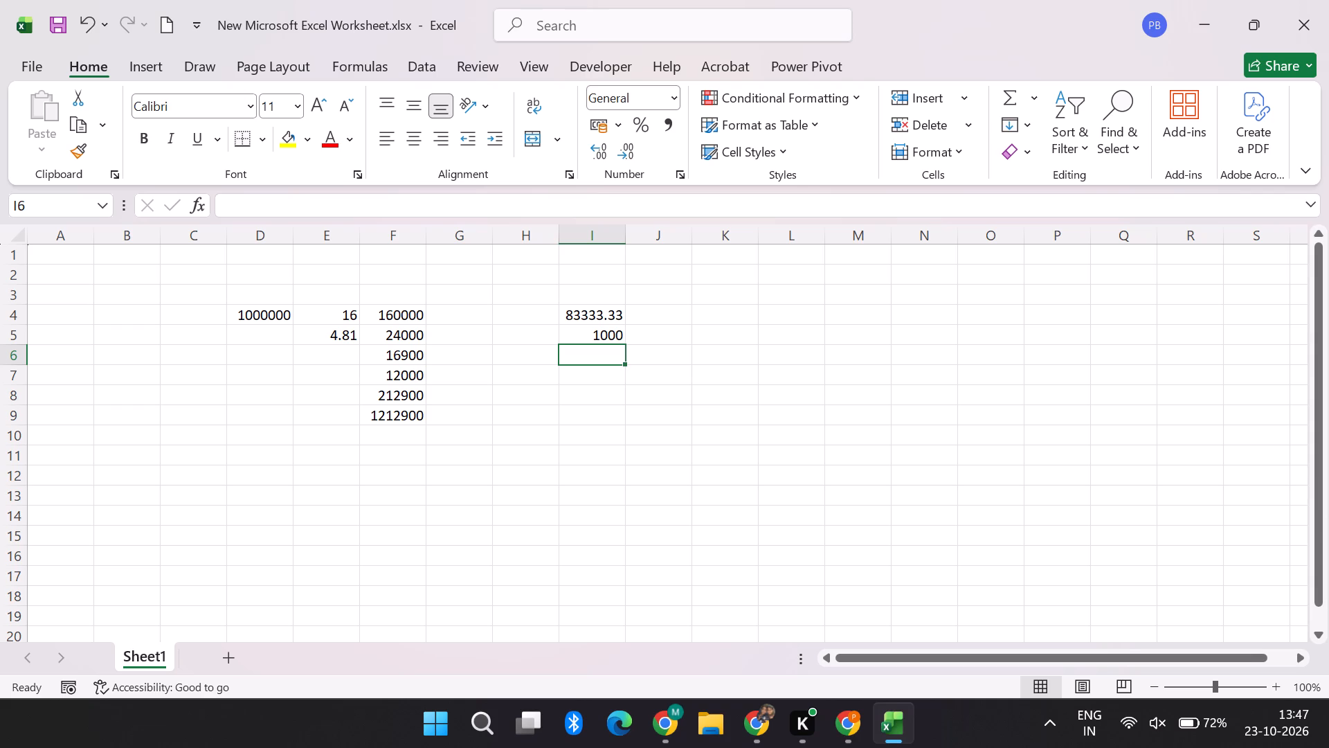
pyautogui.press('2')
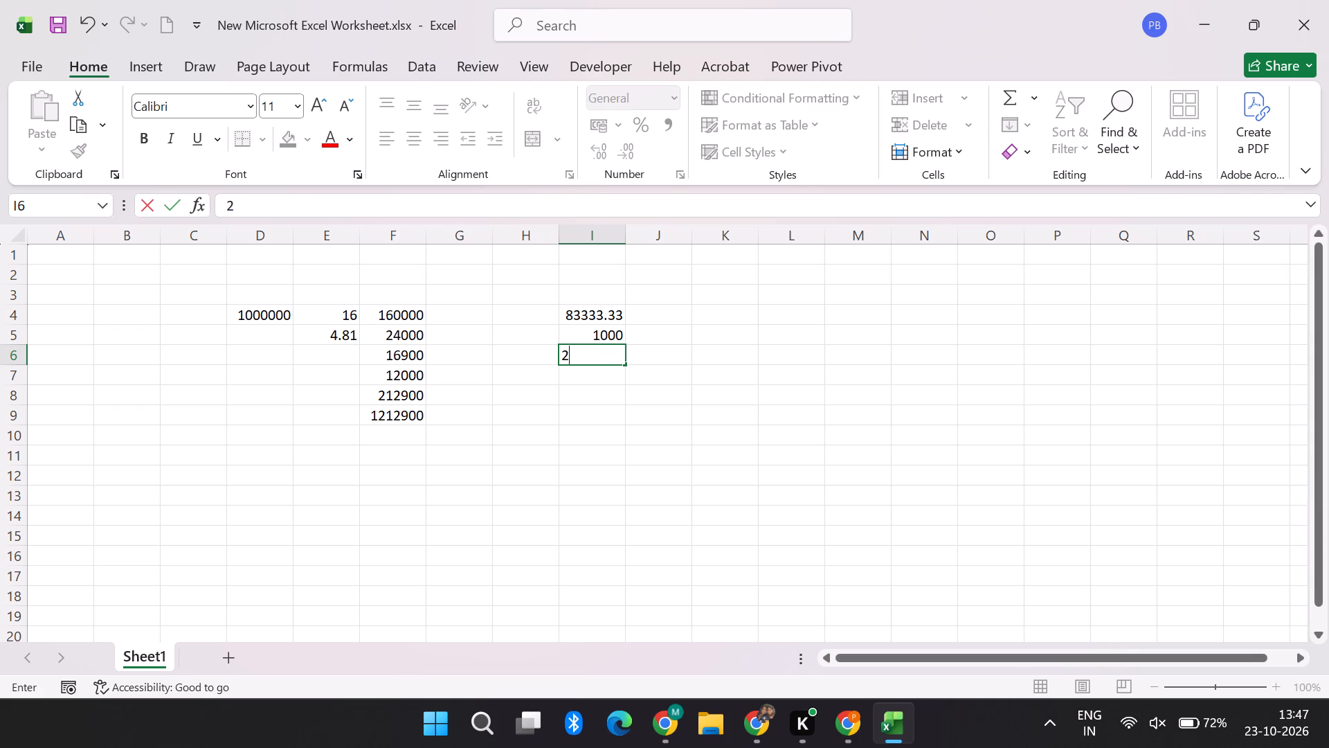
pyautogui.write('00')
pyautogui.press('0')
pyautogui.press('Return')
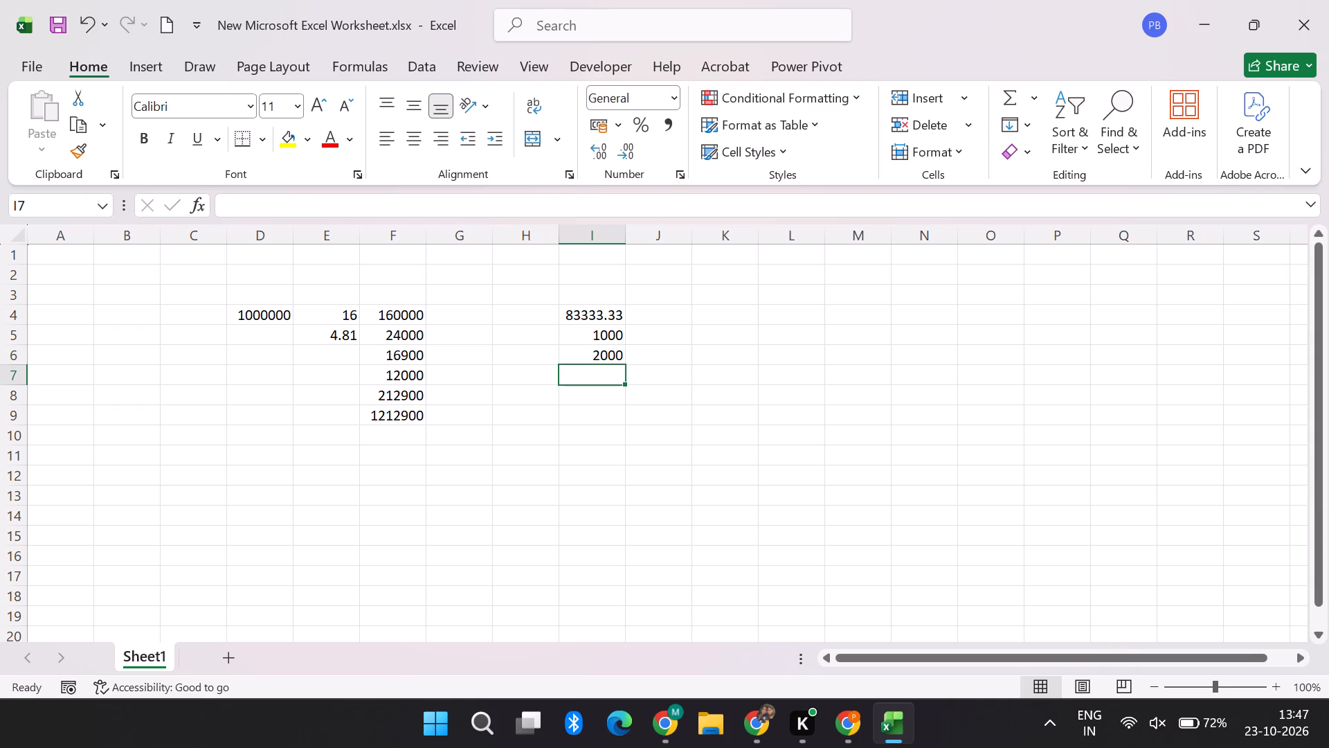
pyautogui.press('1')
pyautogui.write('000')
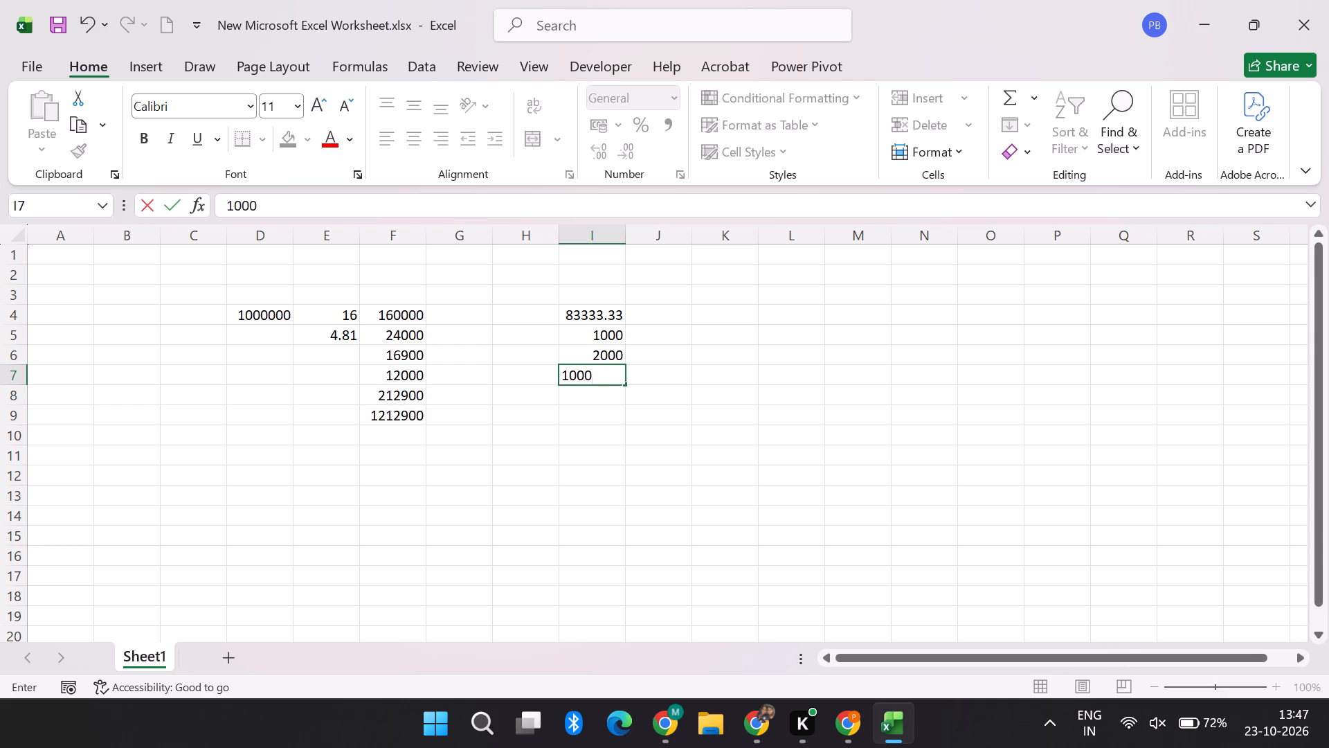
pyautogui.click(601, 396)
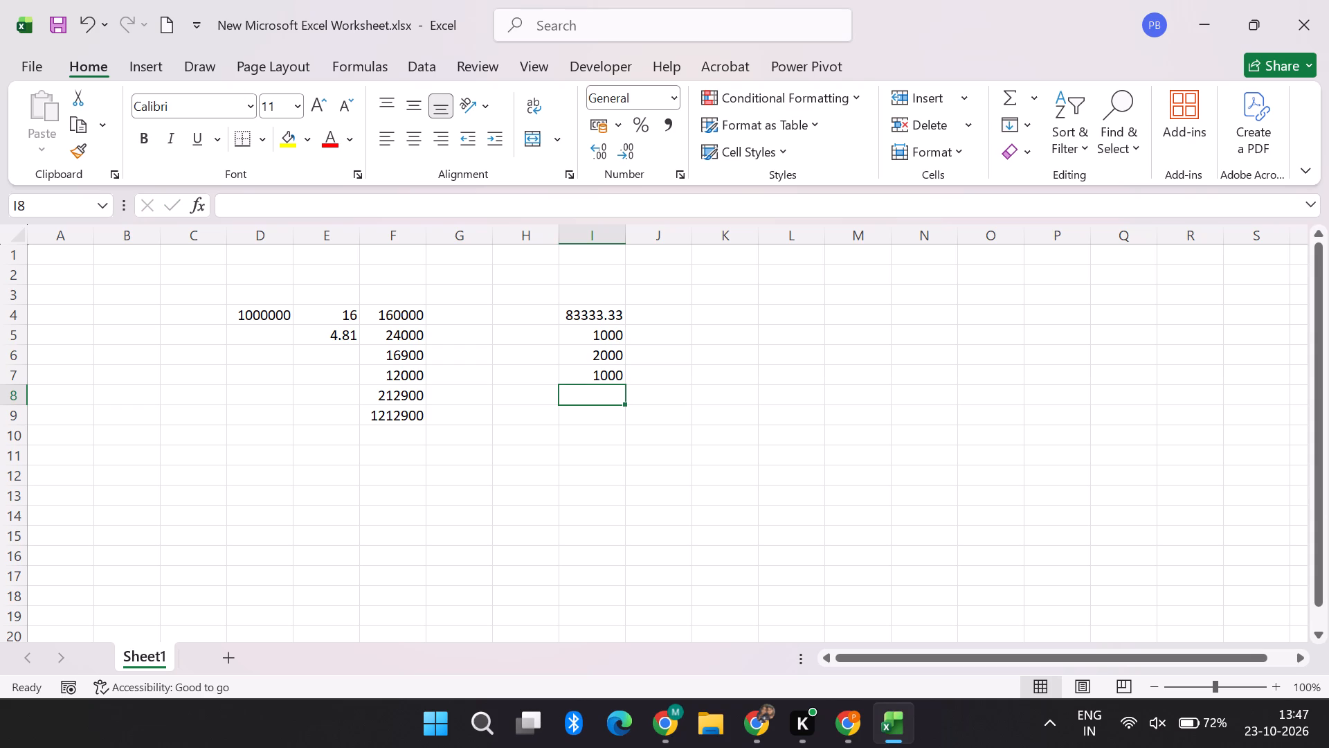
# Copy the three monthly amounts in I5:I7 and paste them one row down, starting at I6.
pyautogui.click(577, 336)
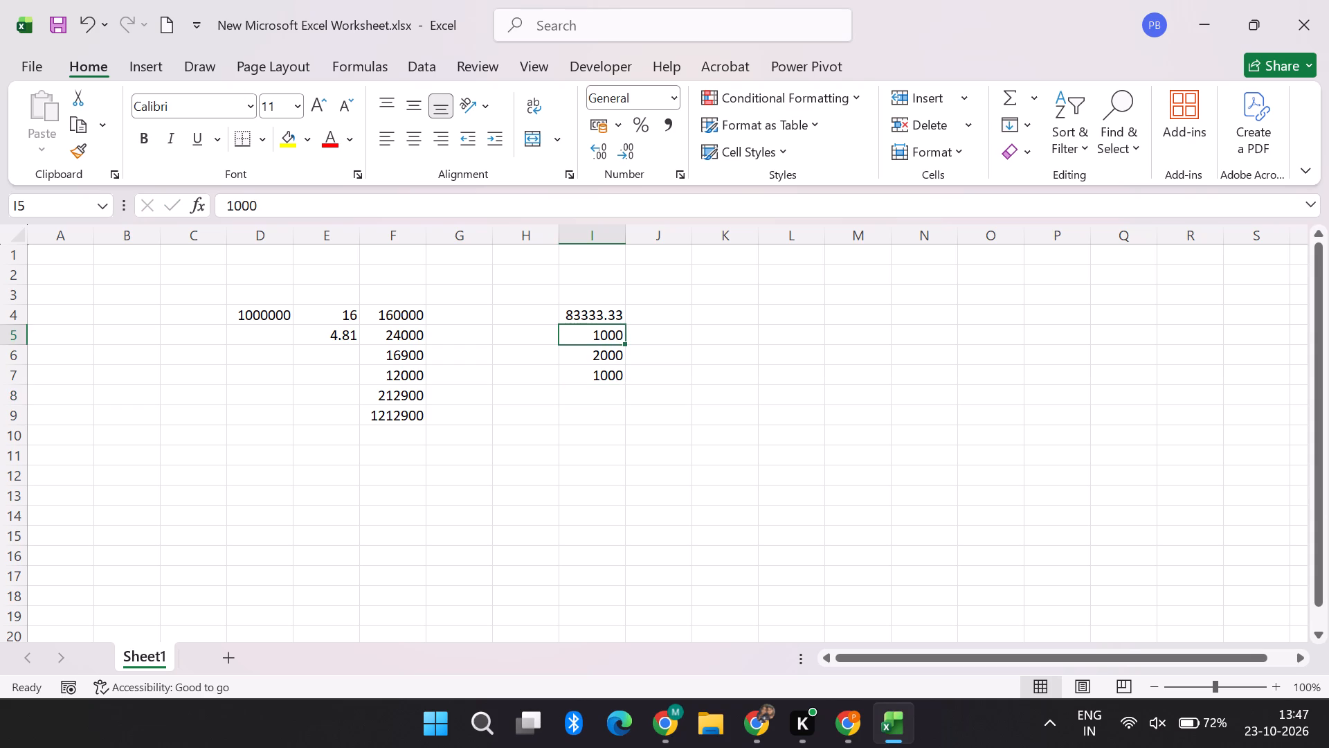
pyautogui.hotkey('shift', 'Down')
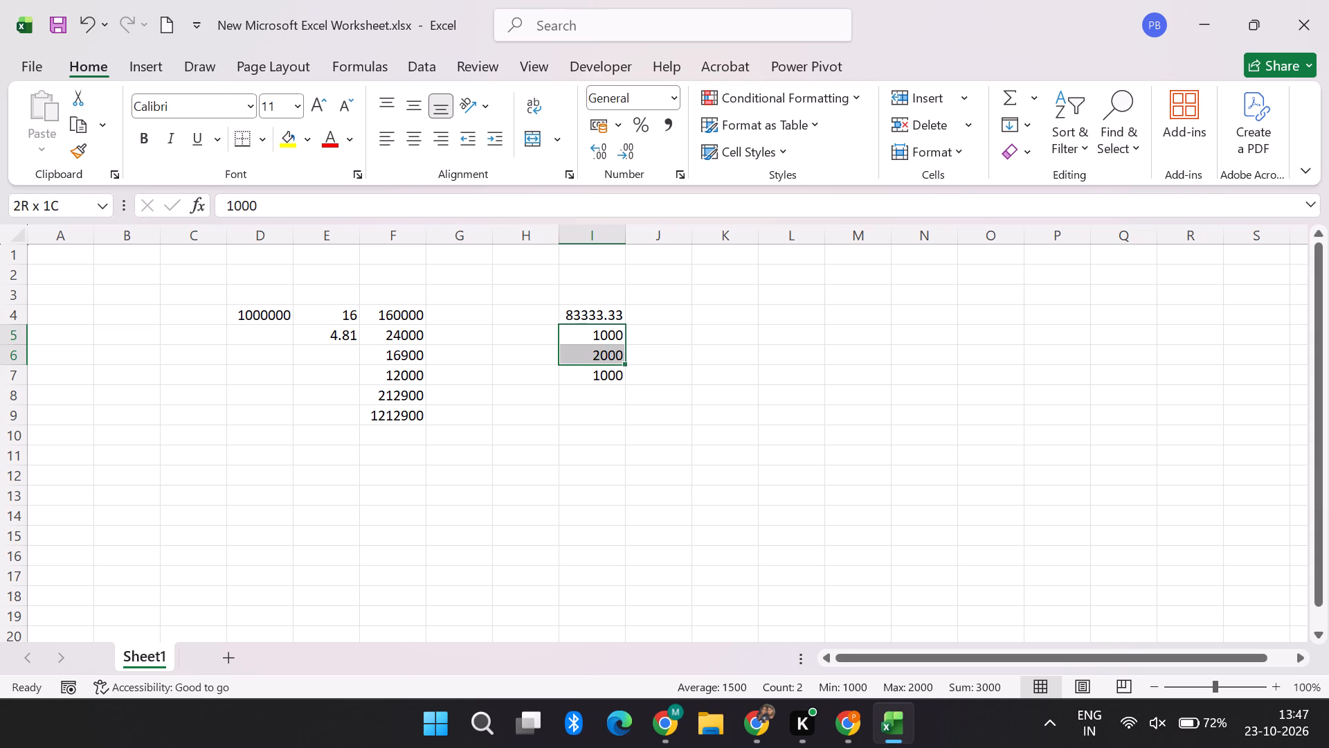
pyautogui.hotkey('shift', 'Down')
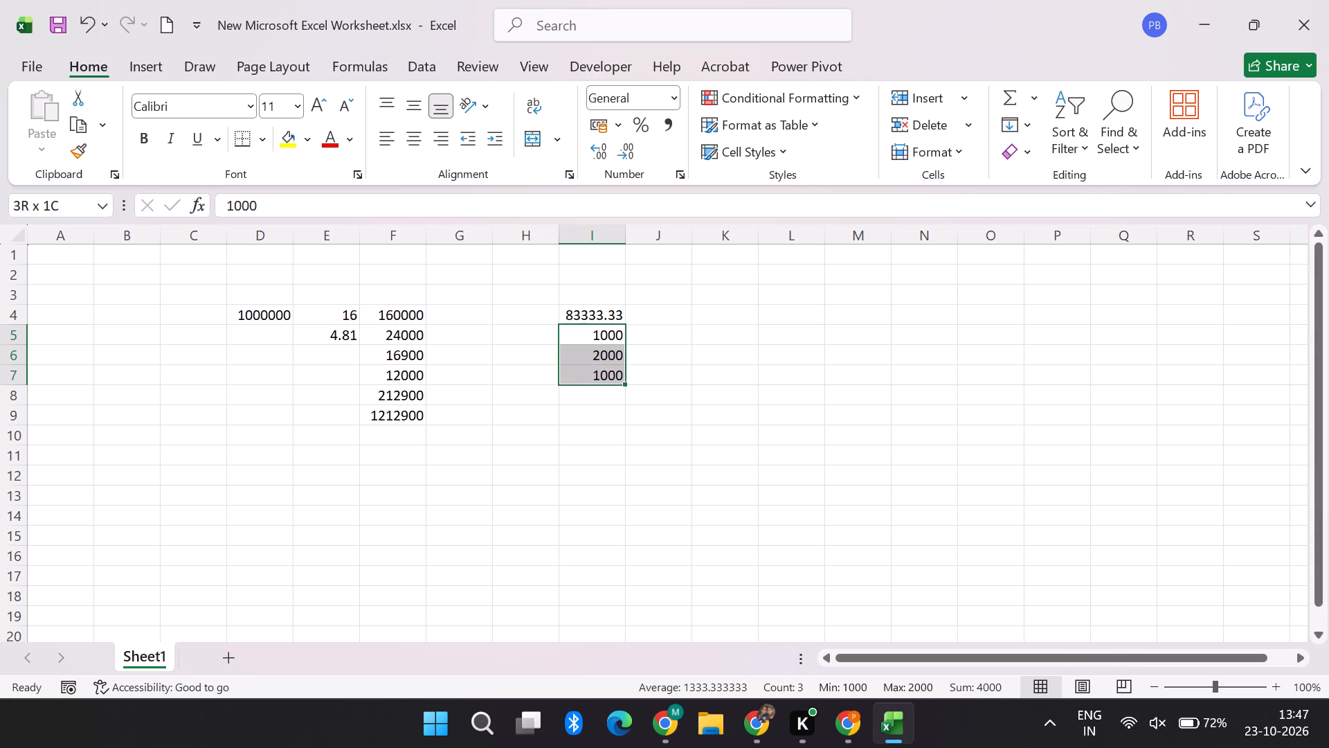
pyautogui.hotkey('ctrl', 'c')
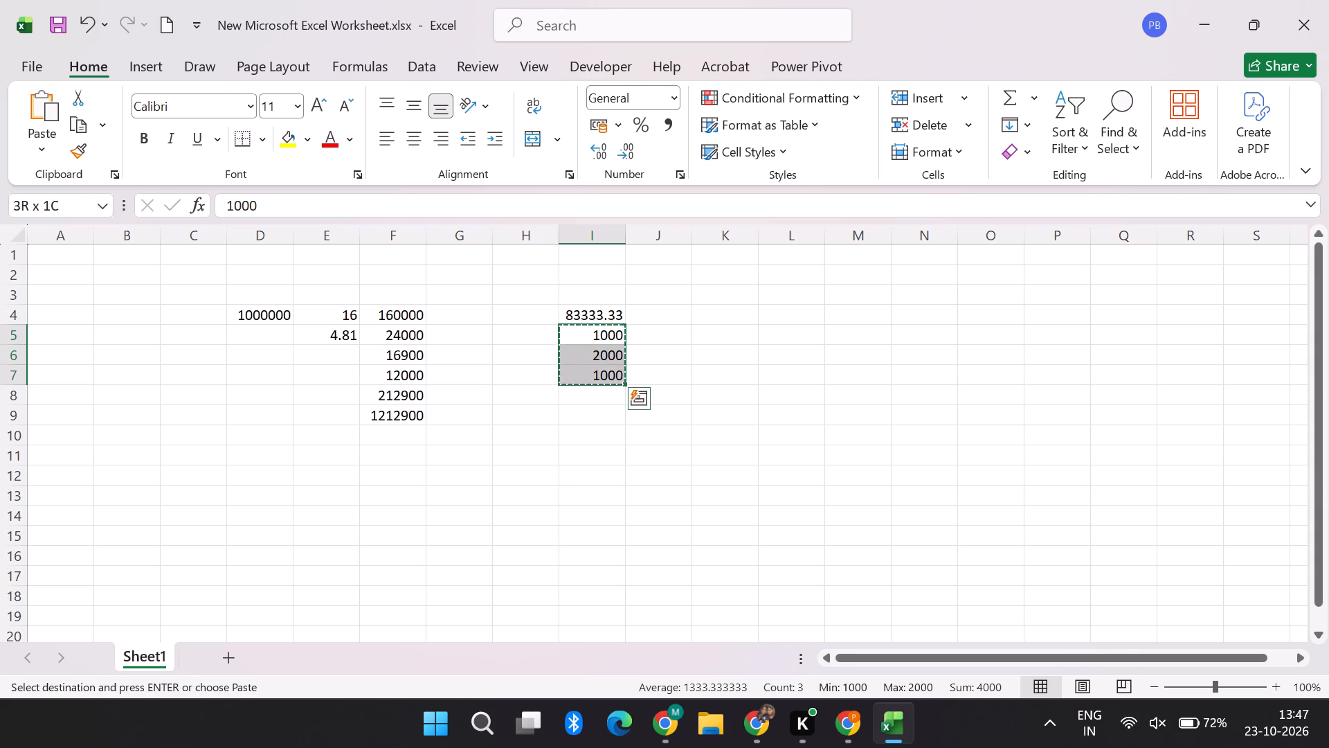
pyautogui.click(597, 359)
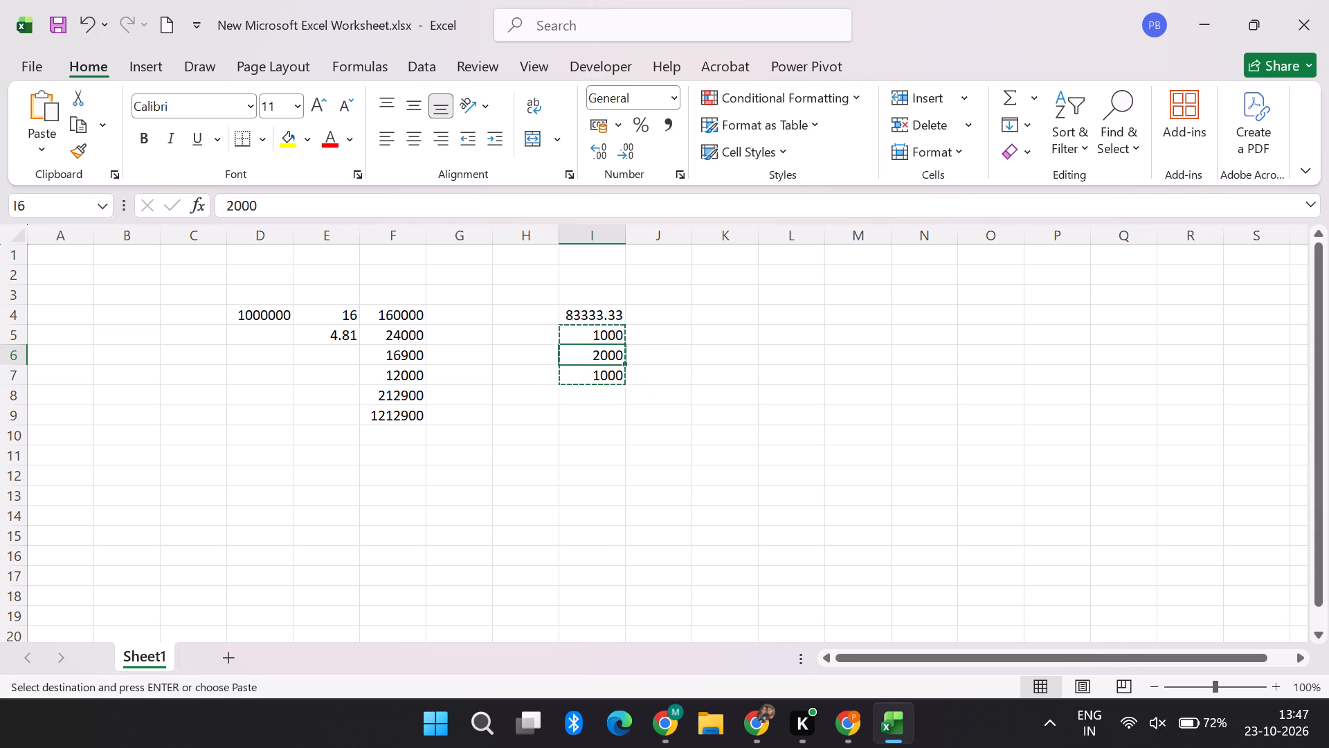
pyautogui.hotkey('ctrl', 'v')
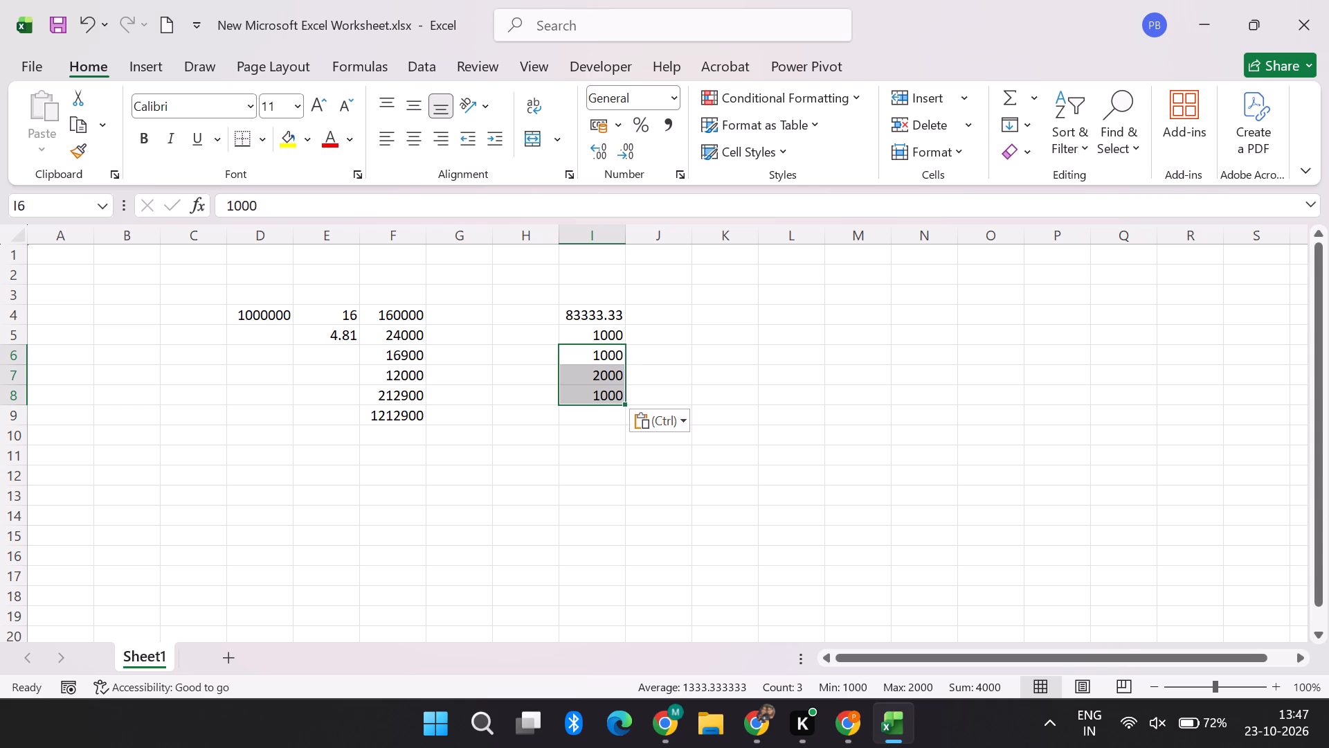
# Calculate the monthly variable bonus in cell I5 with the formula =F4/12.
pyautogui.click(601, 319)
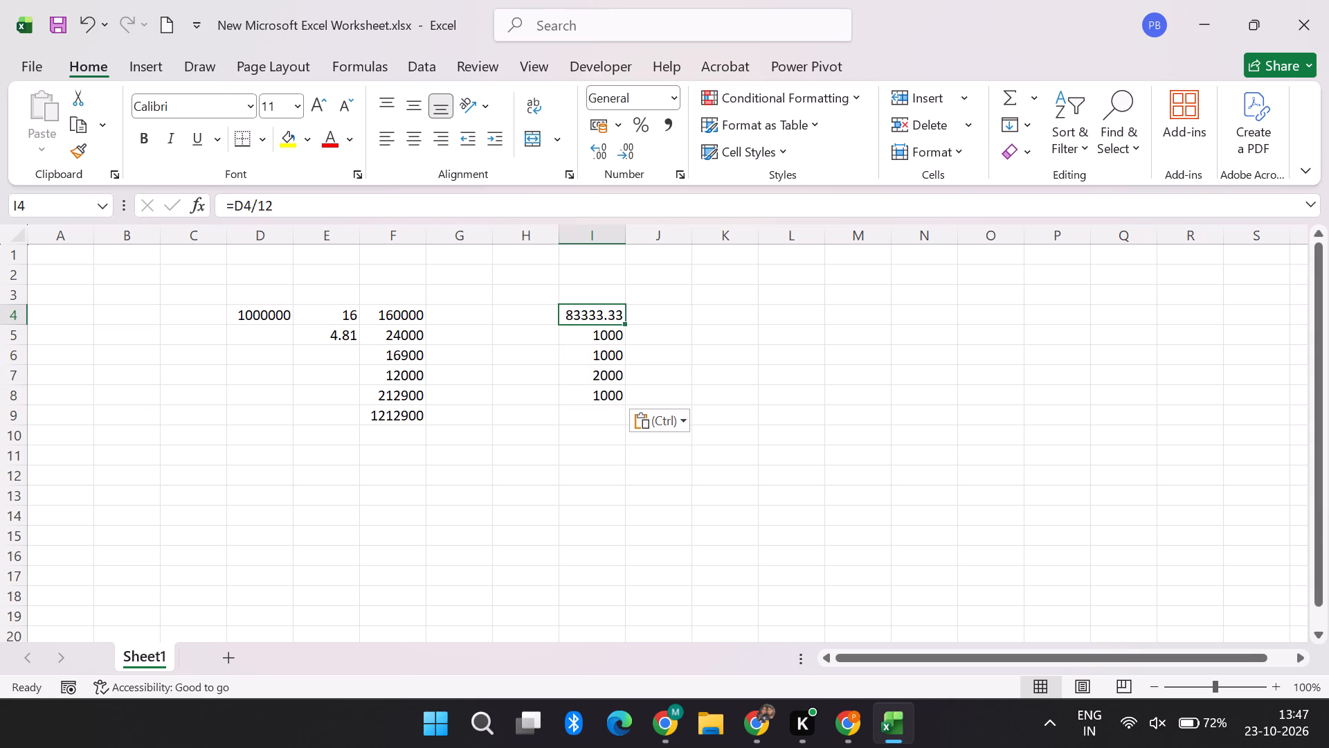
pyautogui.click(591, 339)
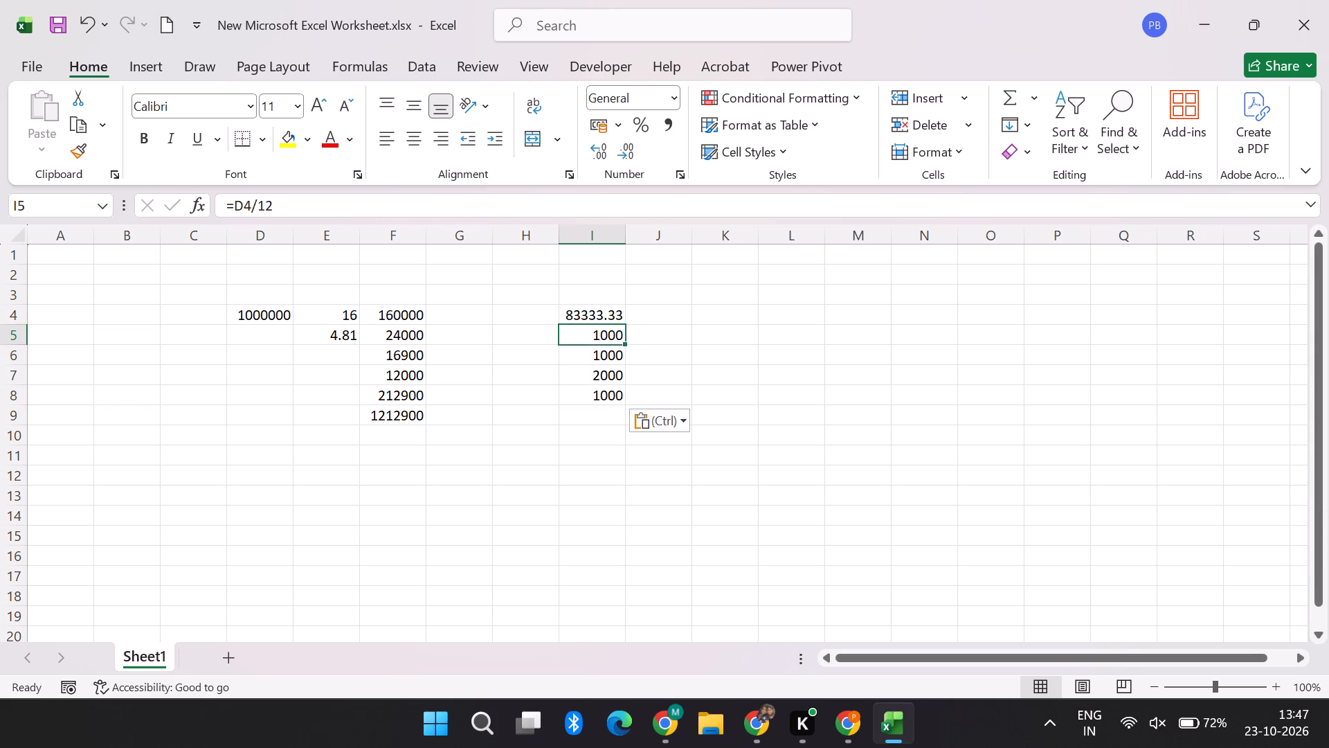
pyautogui.press('=')
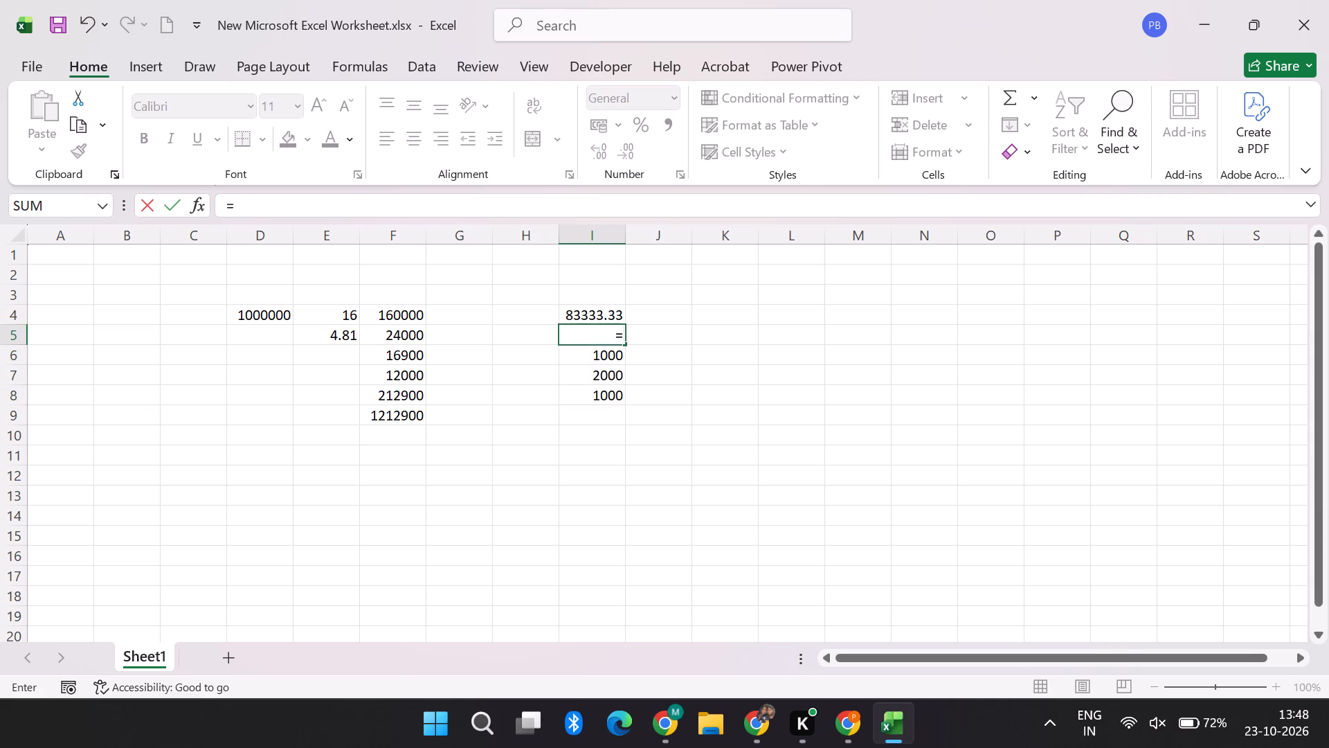
pyautogui.click(386, 315)
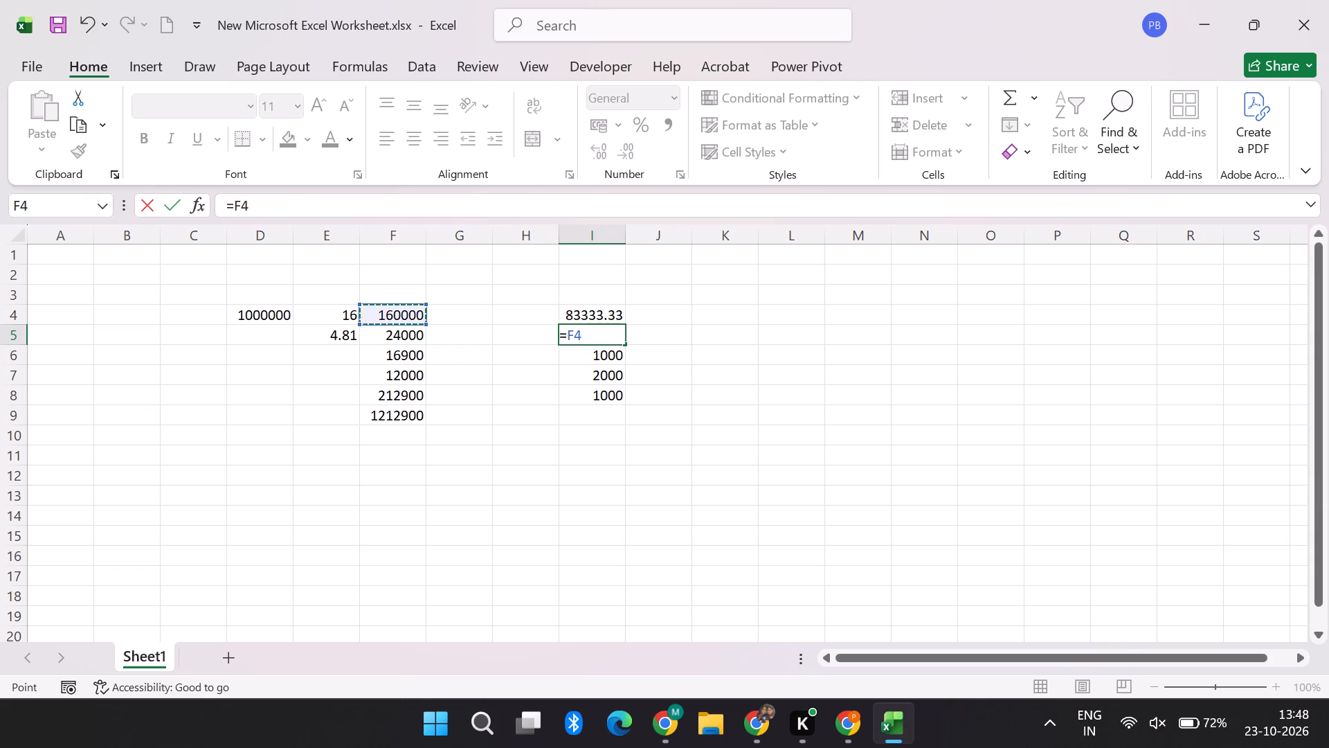
pyautogui.press('/')
pyautogui.write('12')
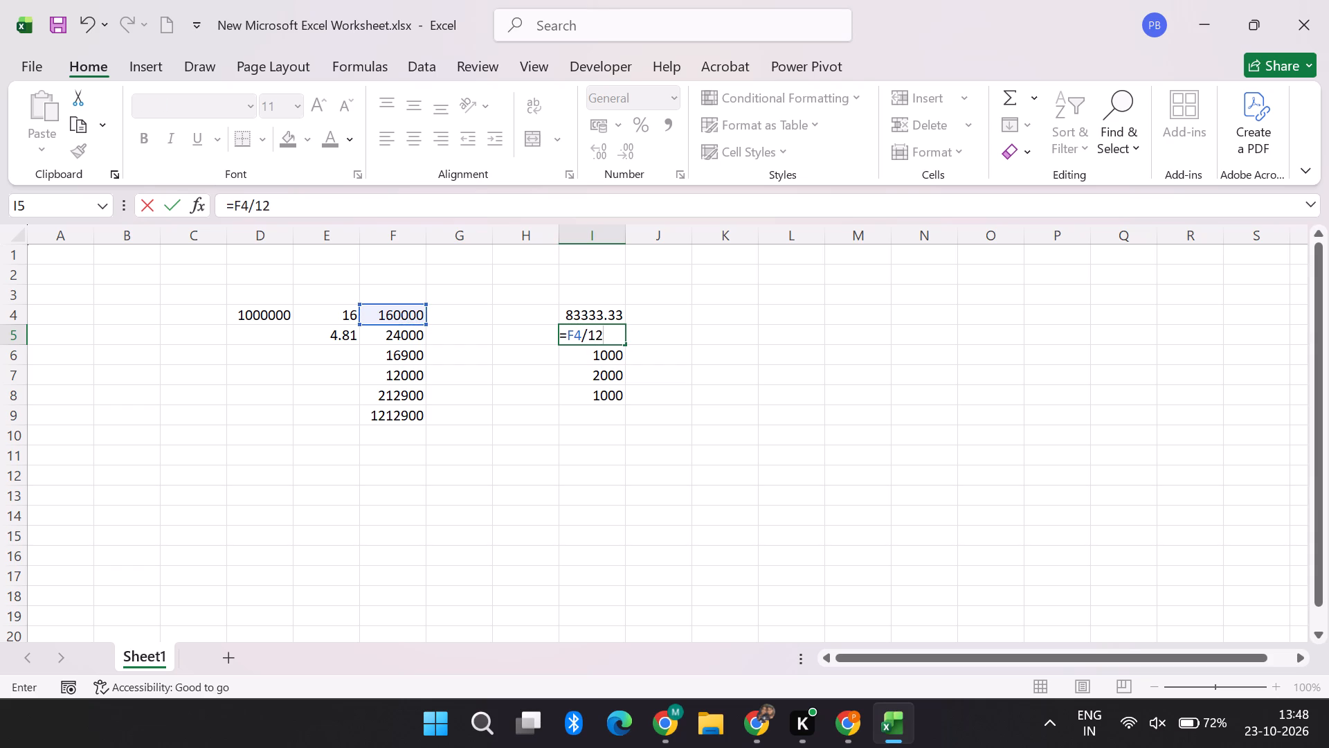
pyautogui.press('Return')
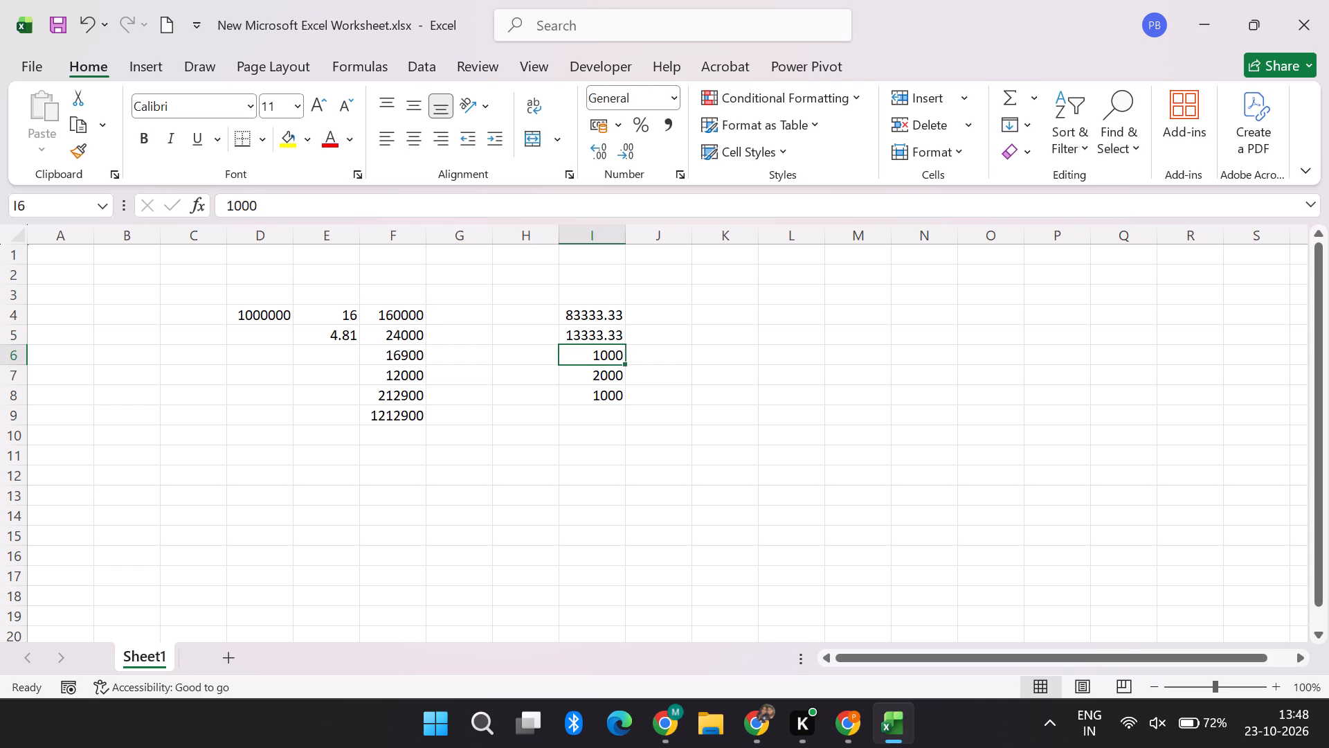
# Total the monthly pay components in cell I9 with the formula =SUM(I4:I8).
pyautogui.click(608, 412)
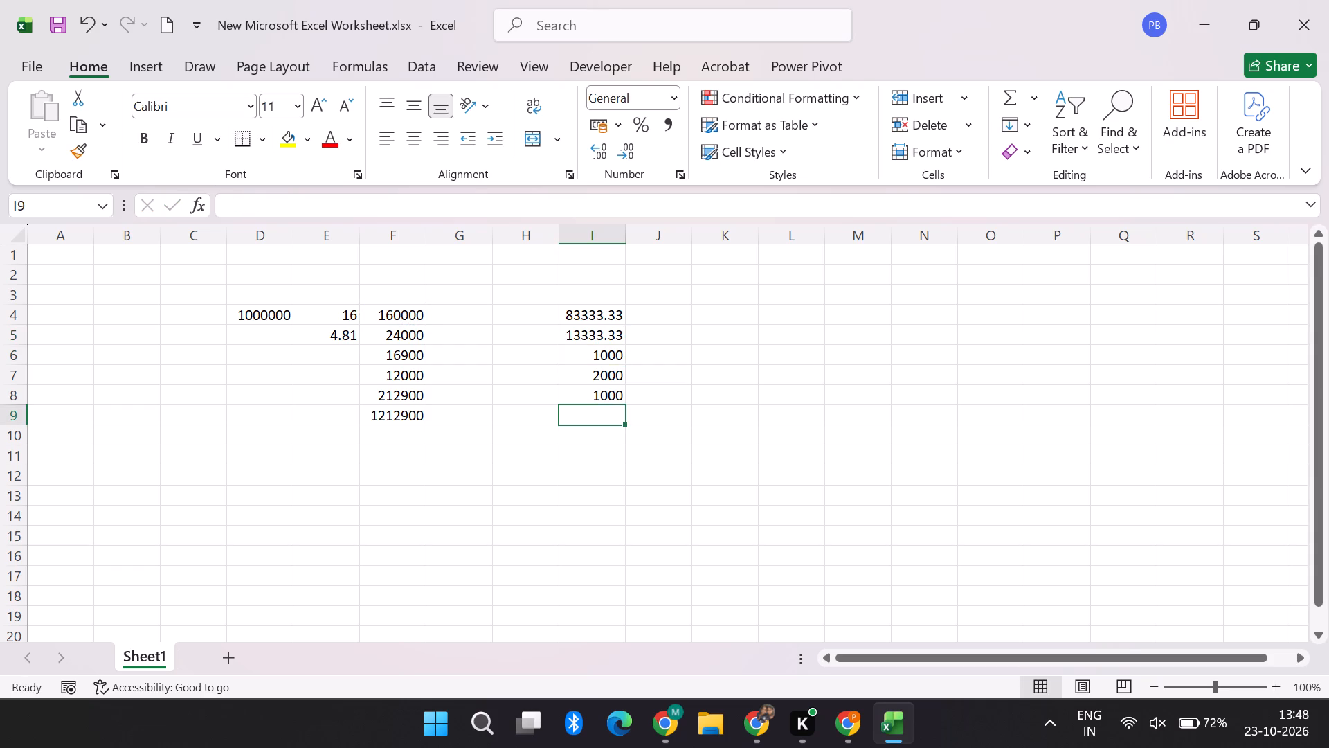
pyautogui.click(1006, 90)
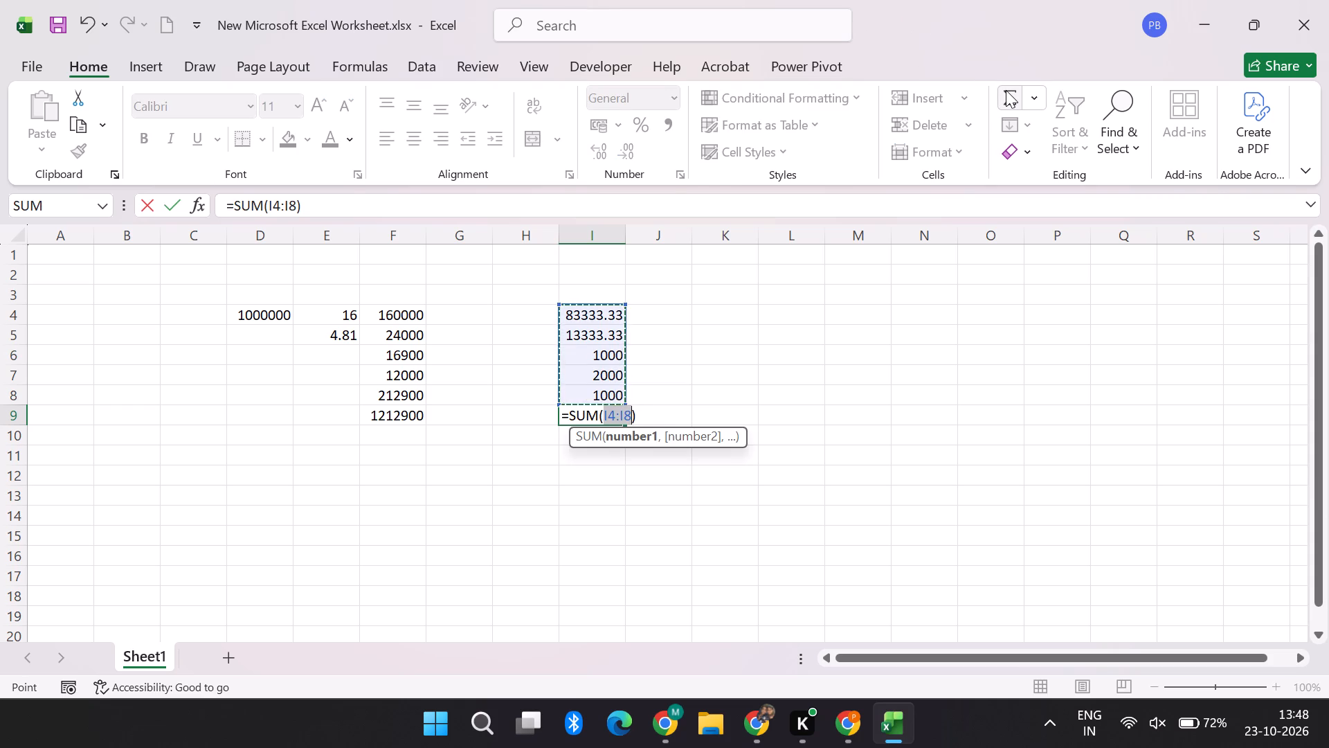
pyautogui.press('Return')
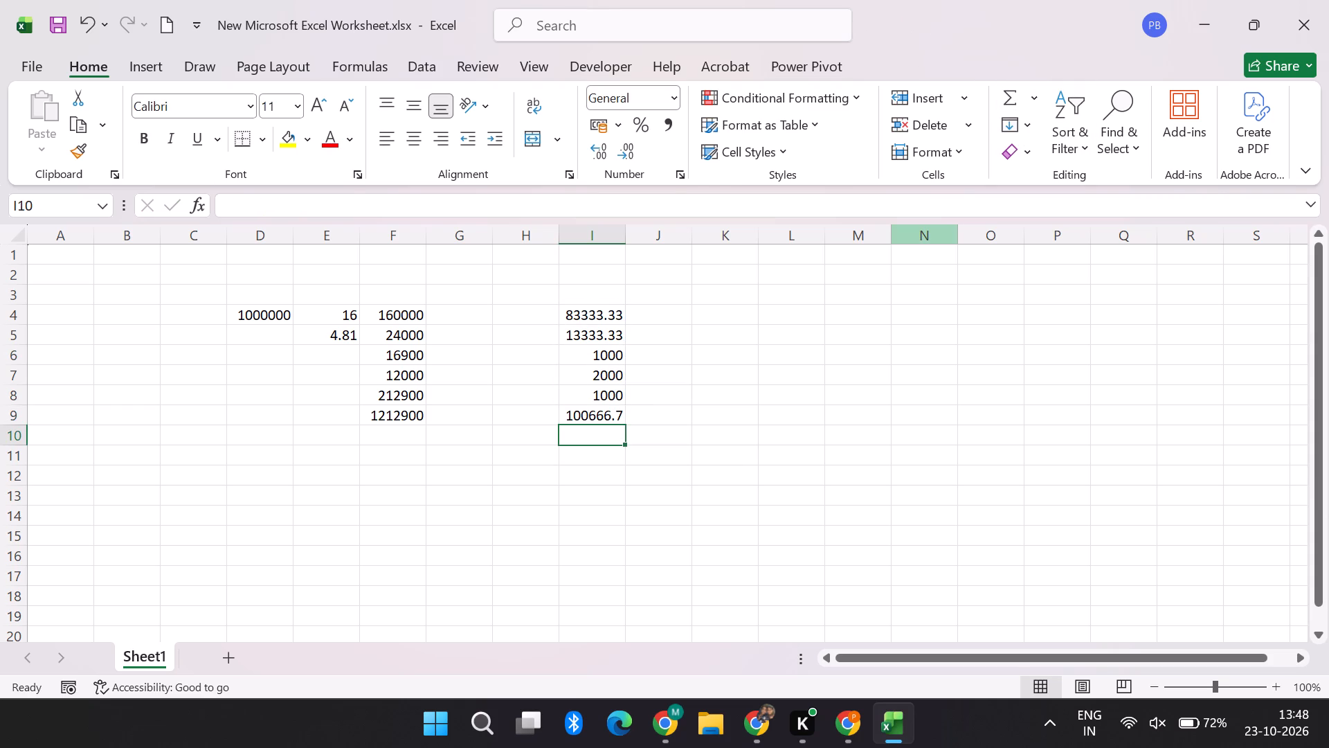
# Annualise the monthly total in cell K9 with the formula =I9*12.
pyautogui.click(739, 418)
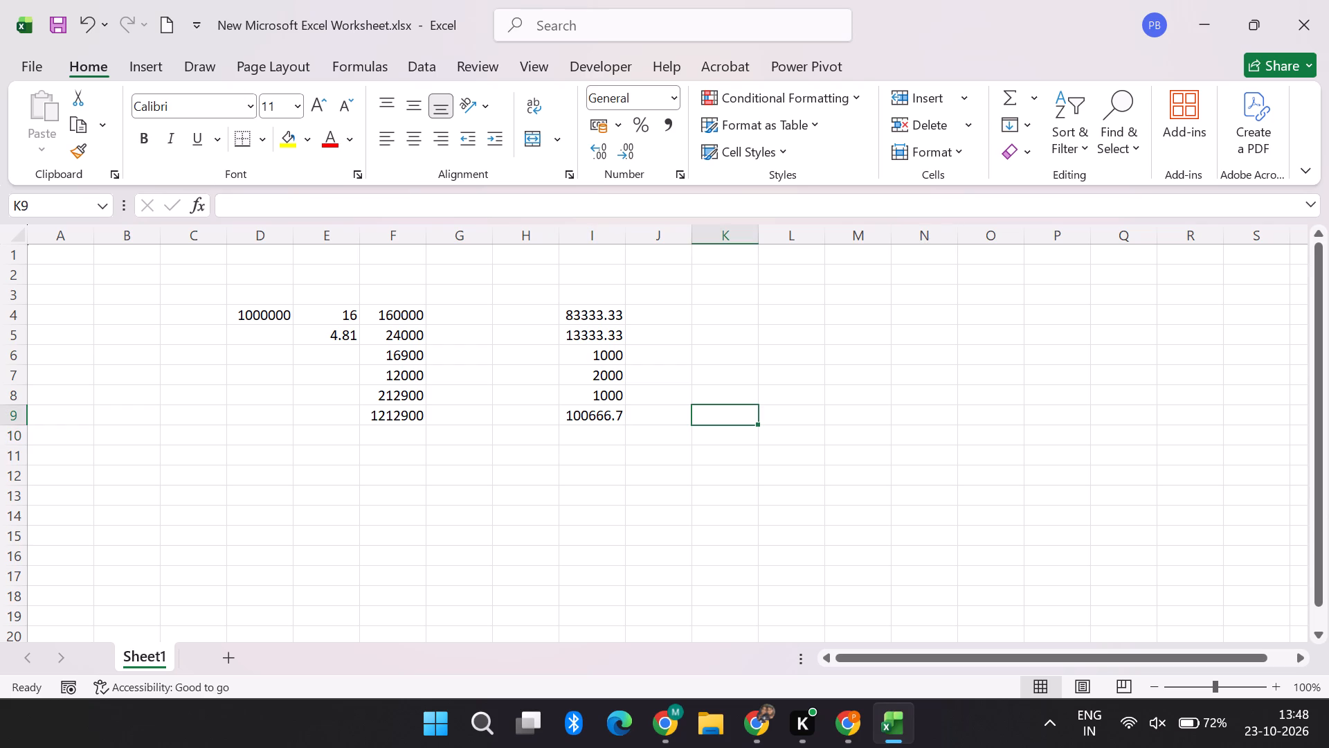
pyautogui.press('=')
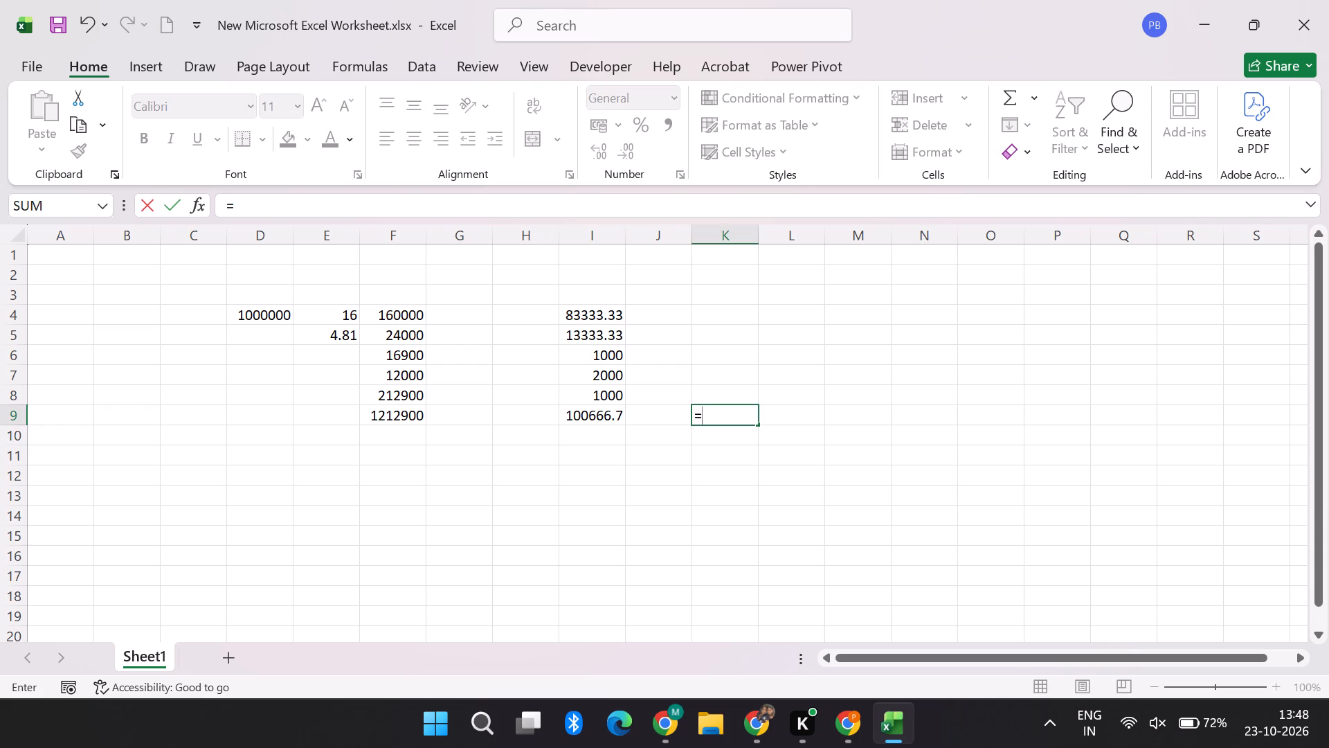
pyautogui.click(610, 411)
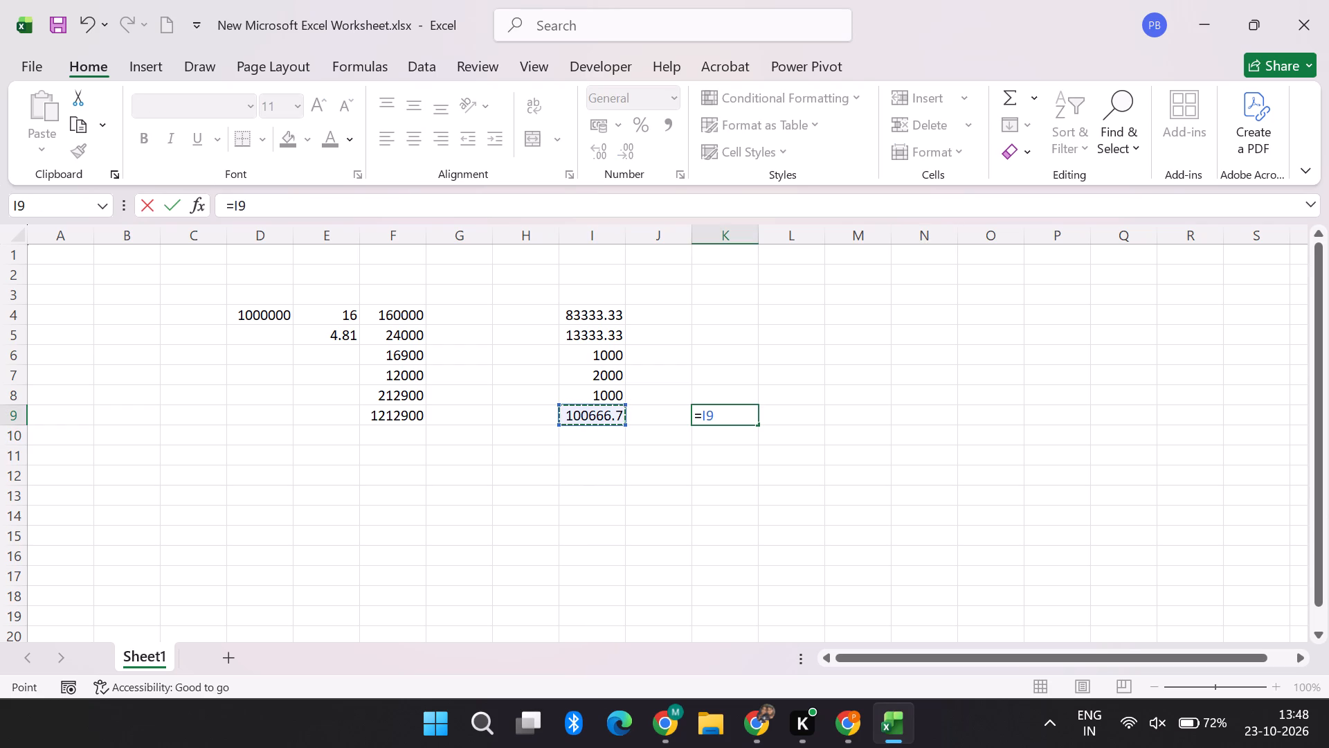
pyautogui.hotkey('shift', '*')
pyautogui.write('12')
pyautogui.press('Return')
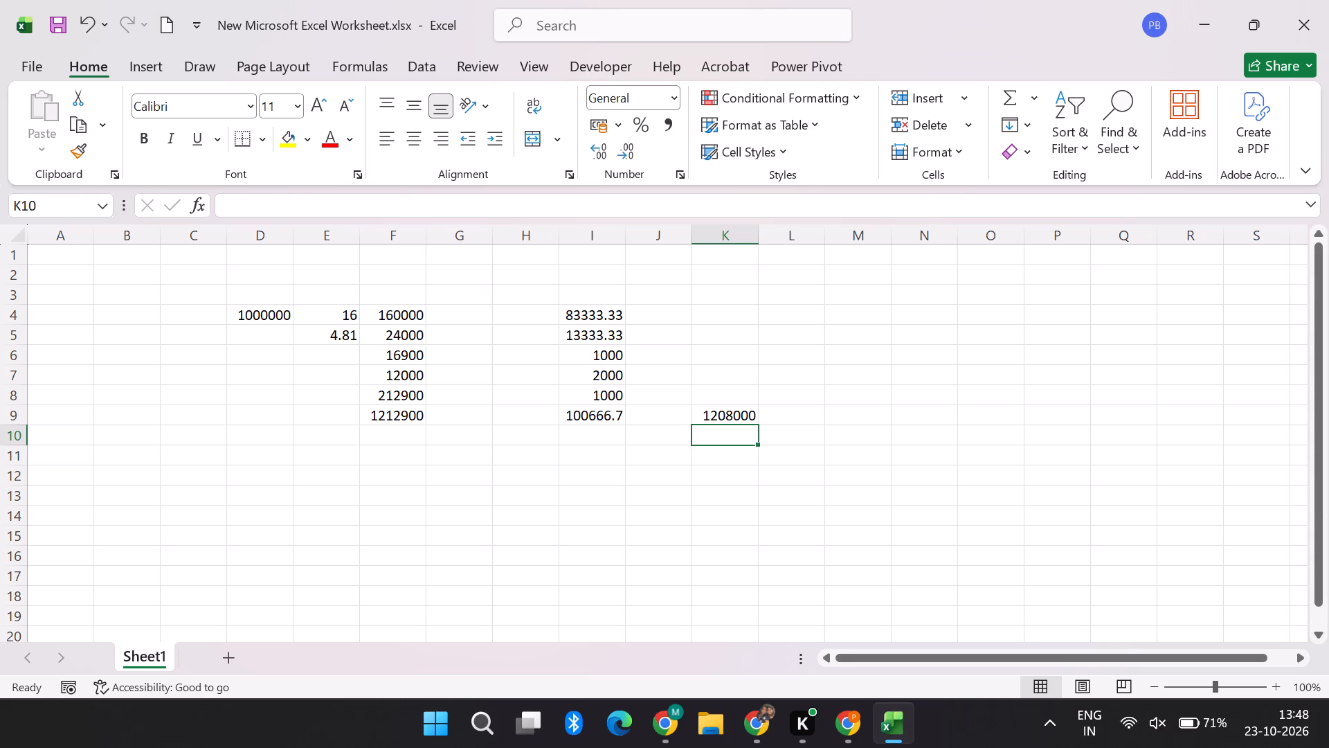
# Review the K9 formula and the monthly amounts in column I, check the compensation table in the PDF in Chrome, and return to the worksheet.
pyautogui.doubleClick(717, 419)
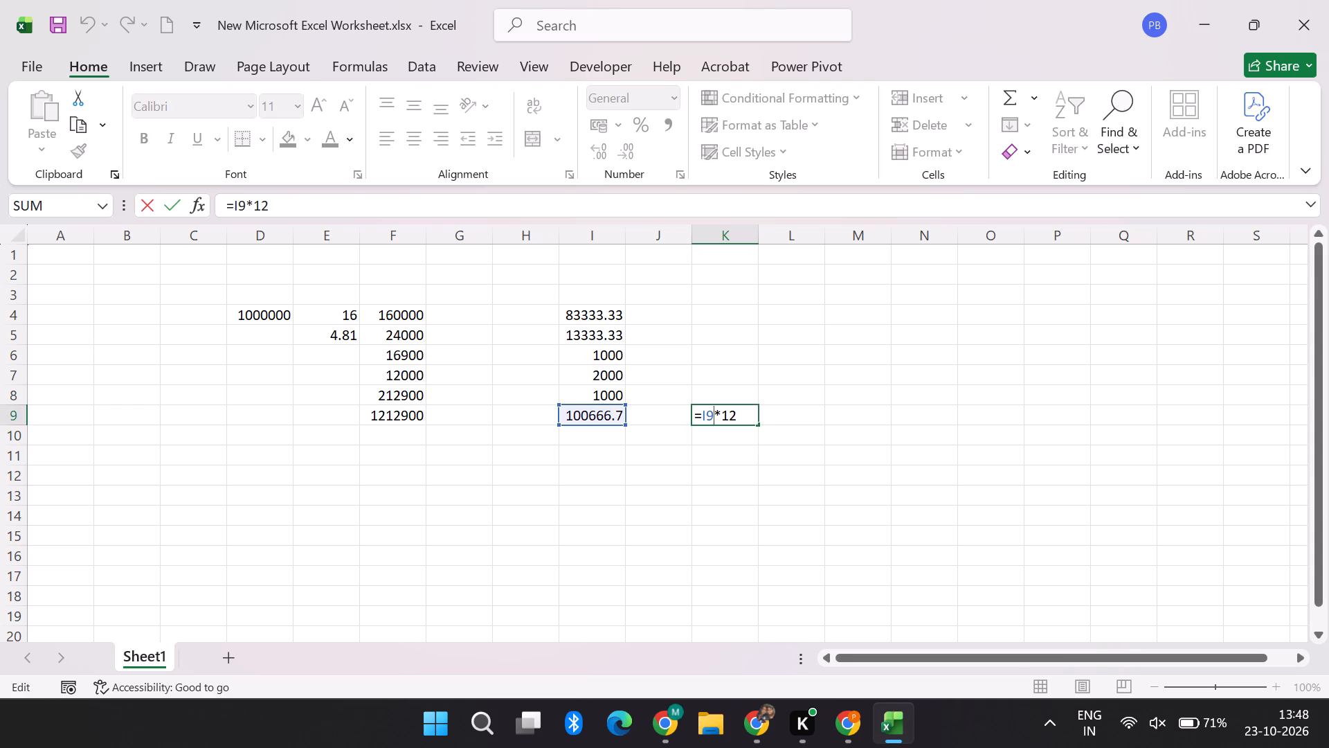
pyautogui.press('Escape')
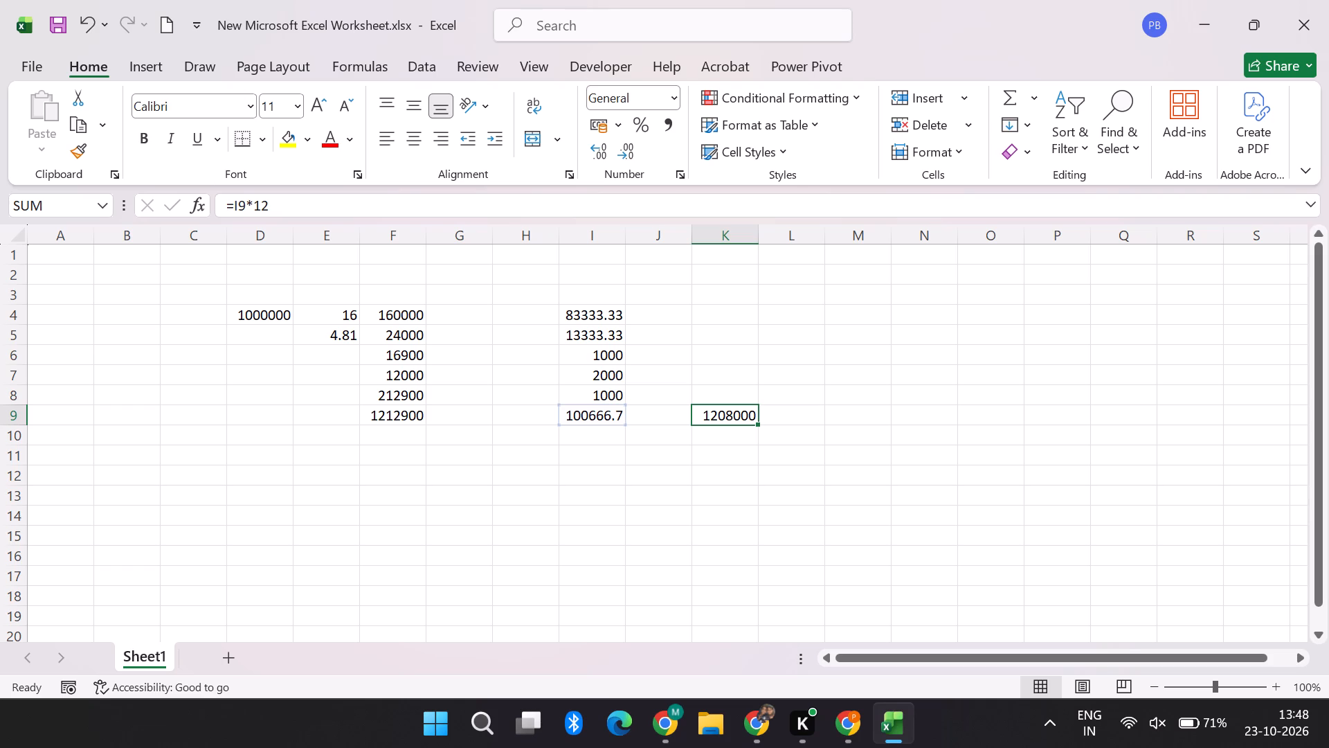
pyautogui.click(572, 416)
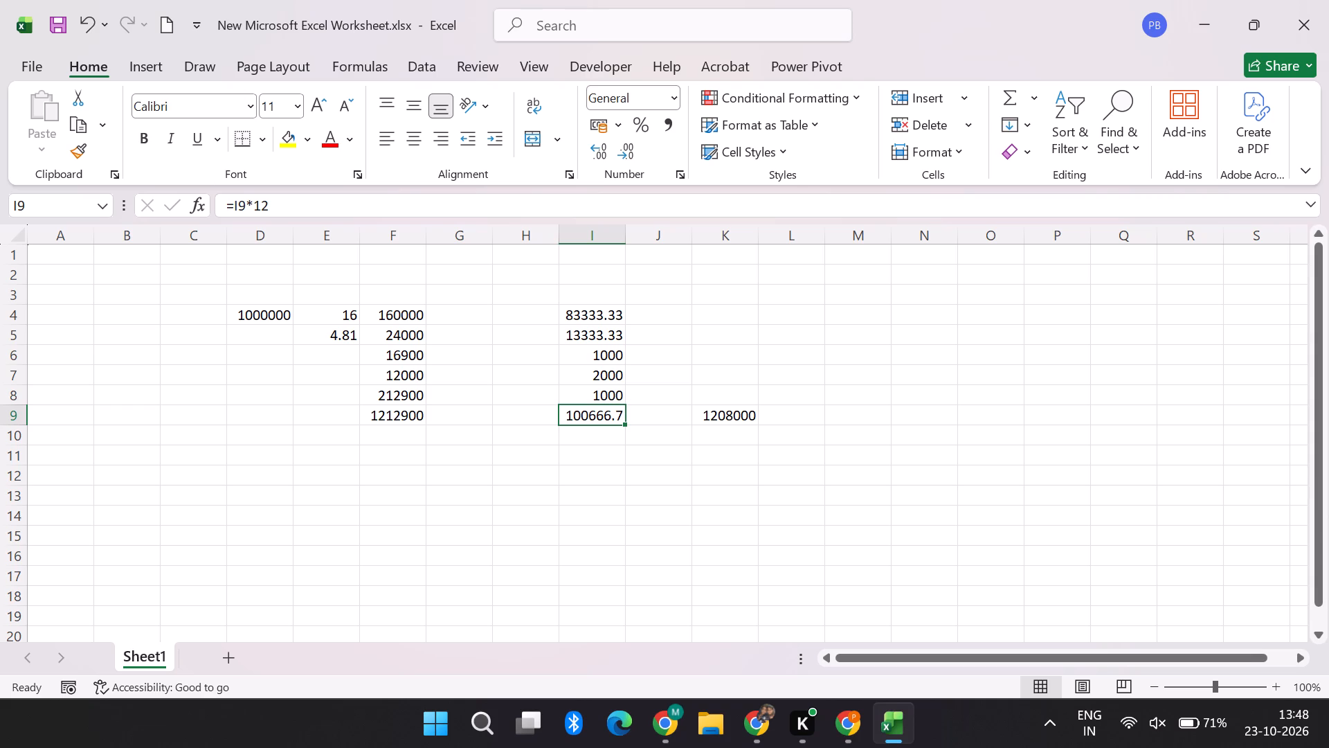
pyautogui.click(586, 312)
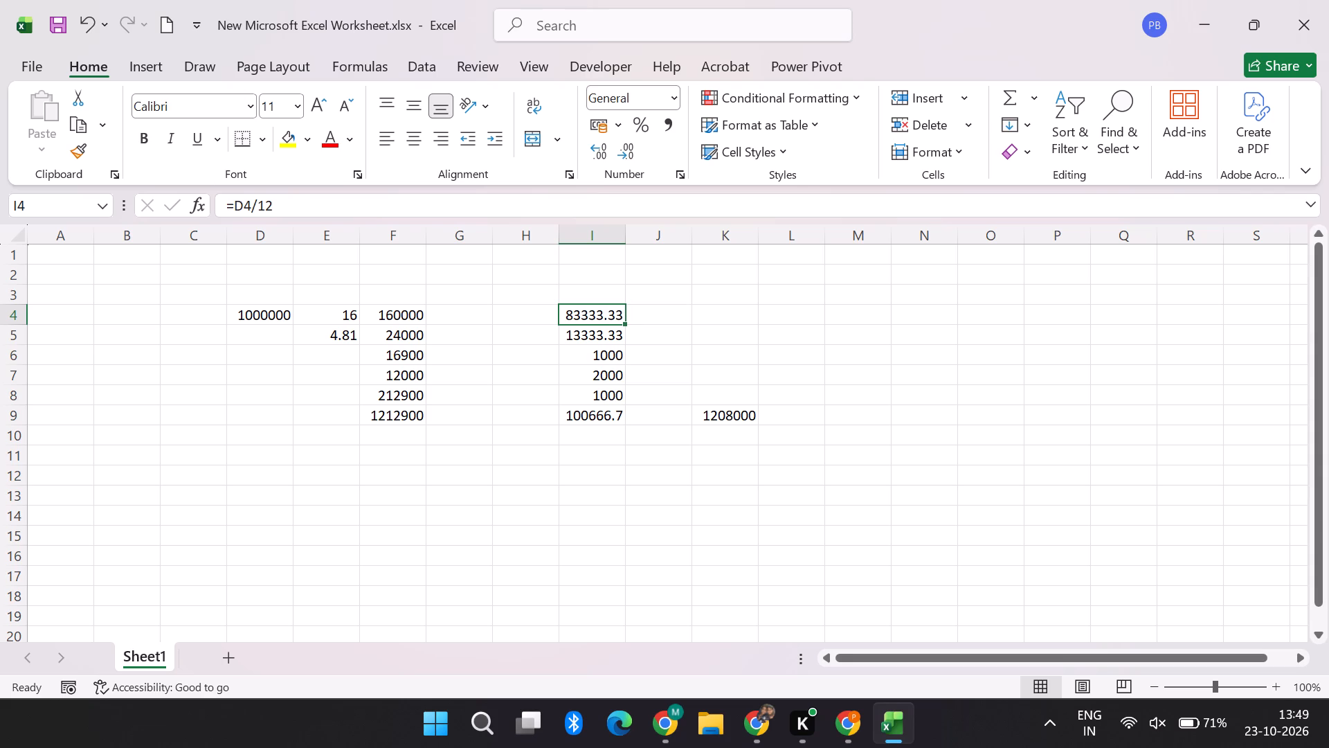
pyautogui.click(598, 337)
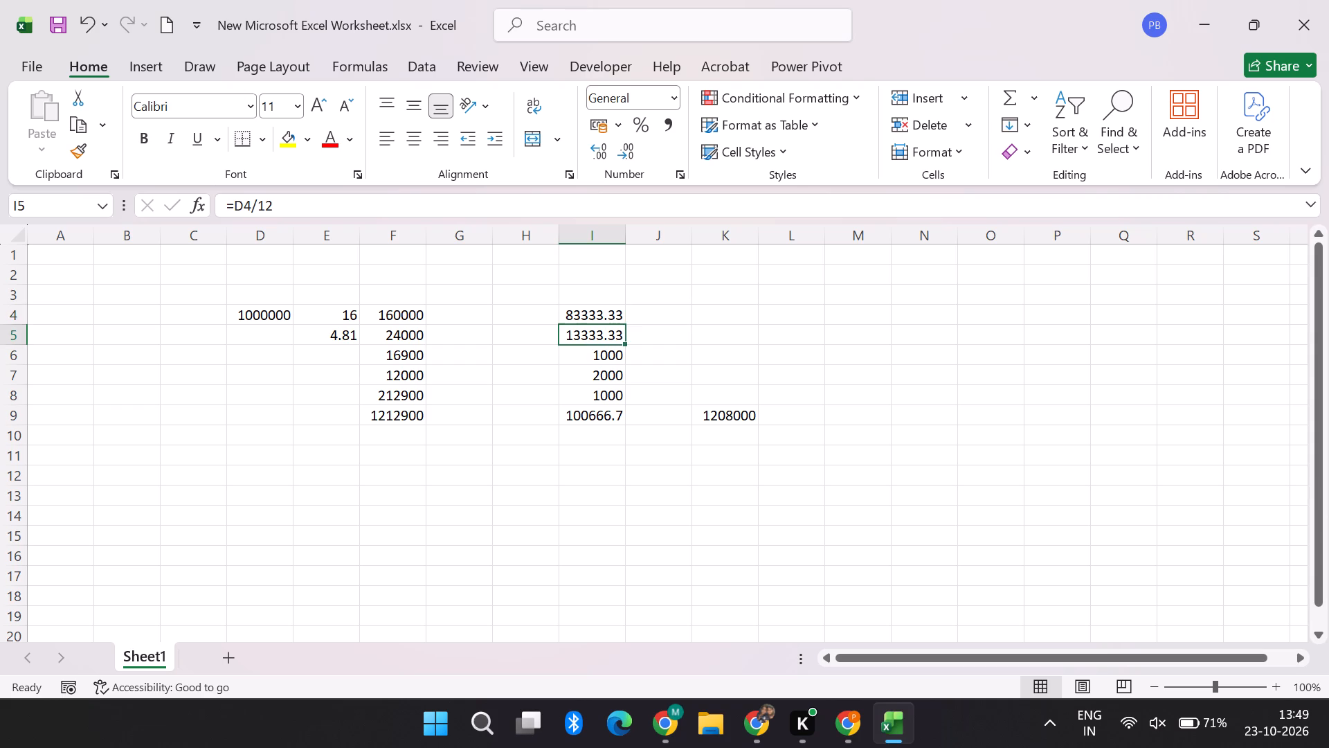
pyautogui.click(596, 354)
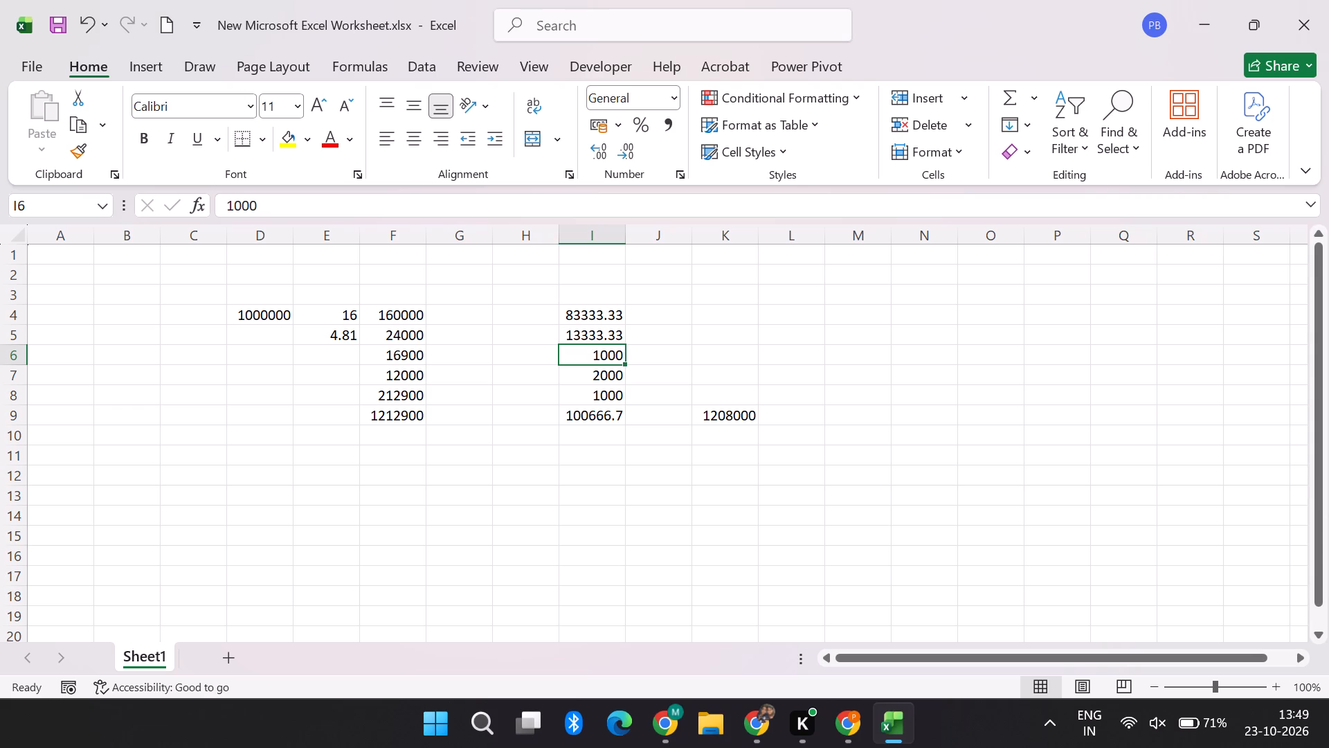
pyautogui.click(763, 709)
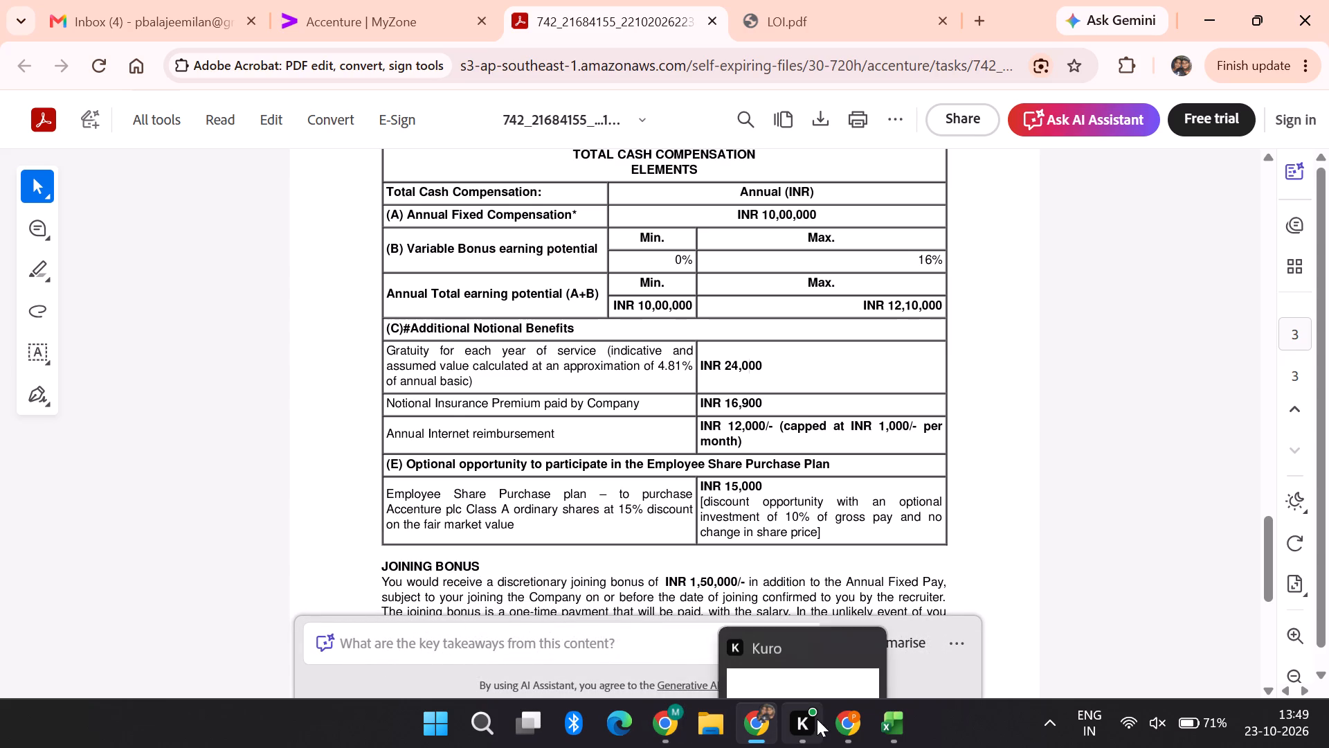
pyautogui.click(885, 718)
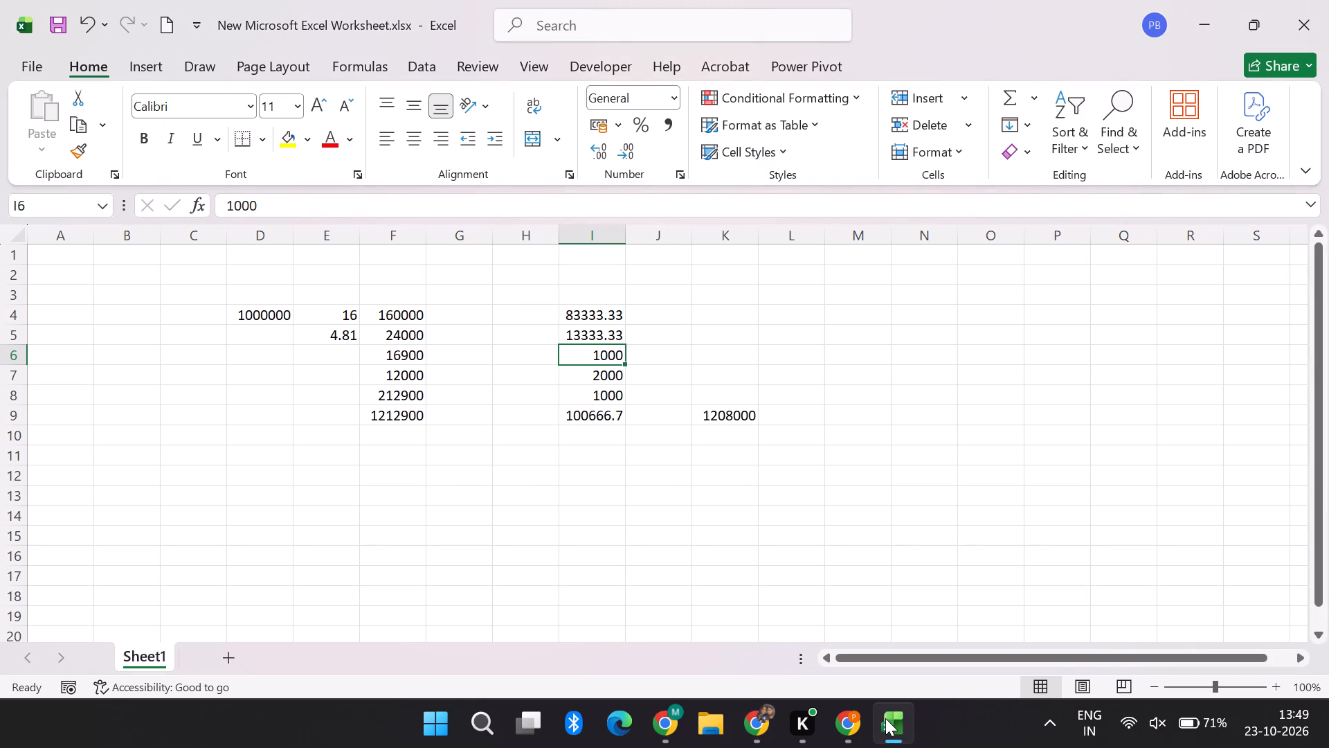